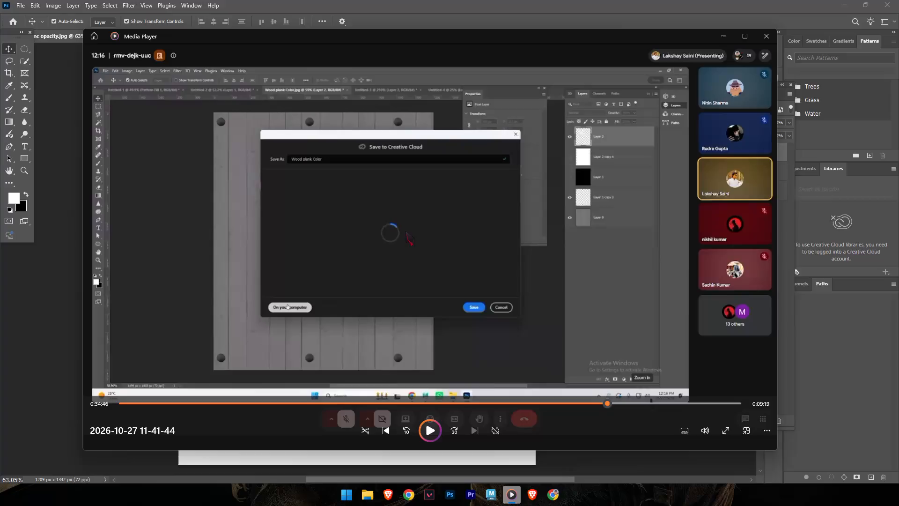
Check the tutorial recording, switch to Photoshop, and close the Untitled-1 document without saving its changes.
key("alt+Tab")
left_click(405, 231)
key("alt+Tab")
left_click(407, 231)
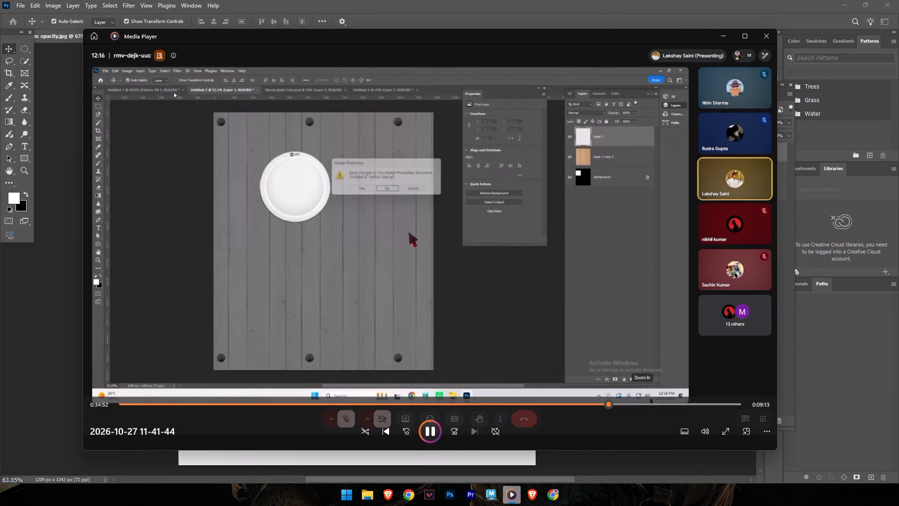
left_click(409, 232)
key("alt+Tab")
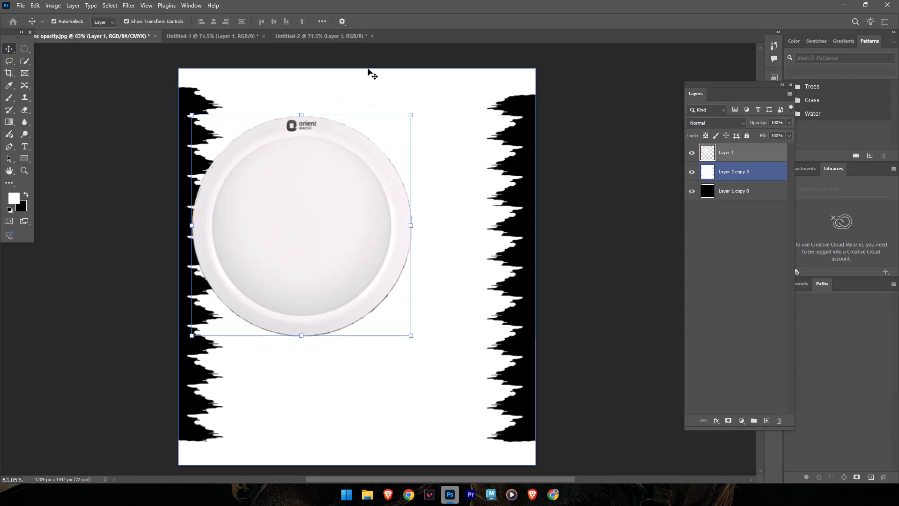
left_click(263, 37)
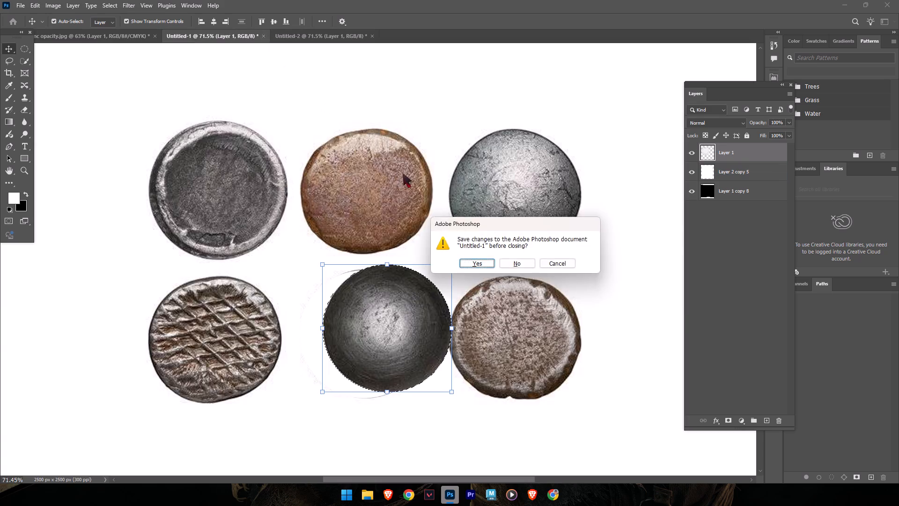
key("alt+Tab")
key("alt+Tab")
left_click(517, 263)
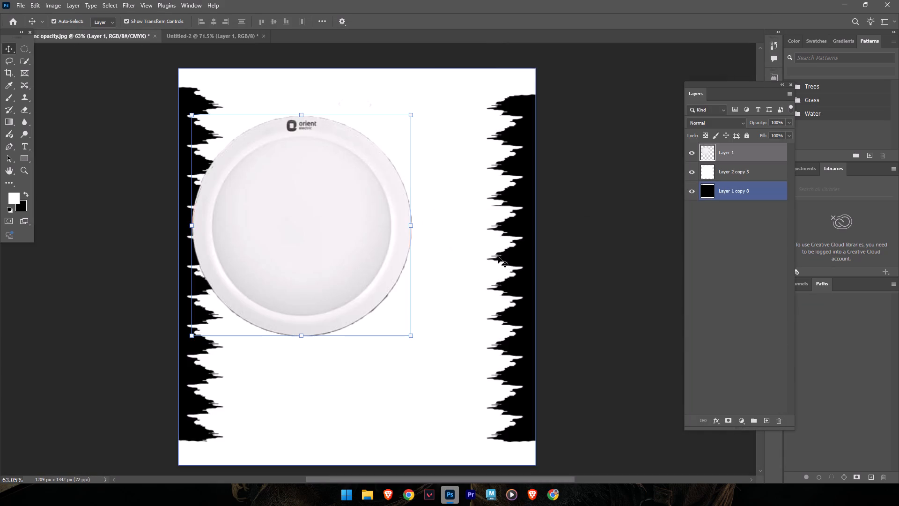
Consult the tutorial recording and undo the recent Photoshop edits back to the wood plank texture on Layer 1 copy 8.
key("alt+Tab")
left_click(426, 220)
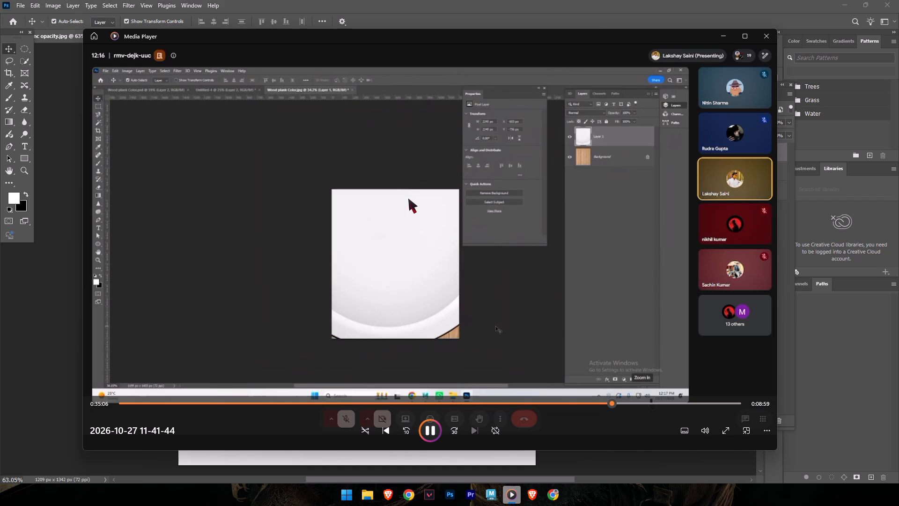
left_click(408, 195)
key("alt+Tab")
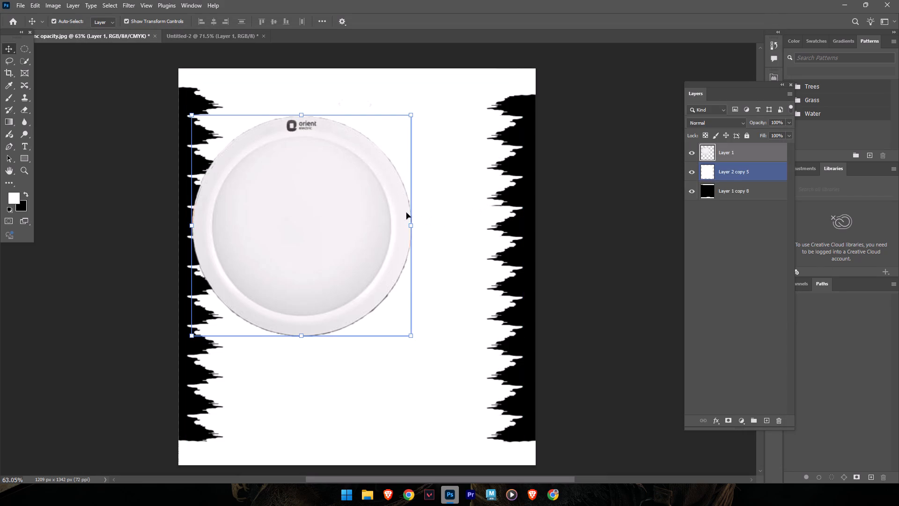
key("ctrl+z")
key("ctrl+z")
key("ctrl+z")
key("ctrl+z")
key("ctrl+z")
key("ctrl+z")
key("ctrl+z")
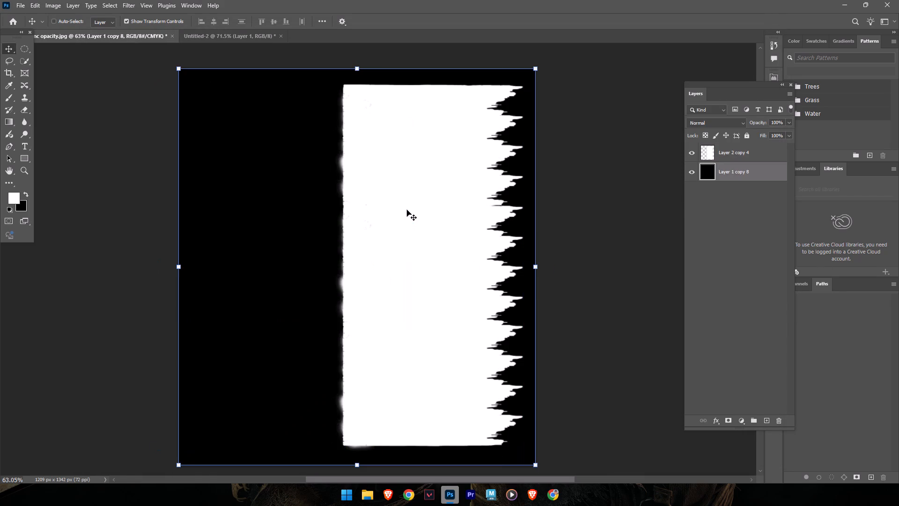
key("ctrl+z")
key("ctrl+z")
key("ctrl+z")
key("ctrl+z")
key("ctrl+z")
key("ctrl+z")
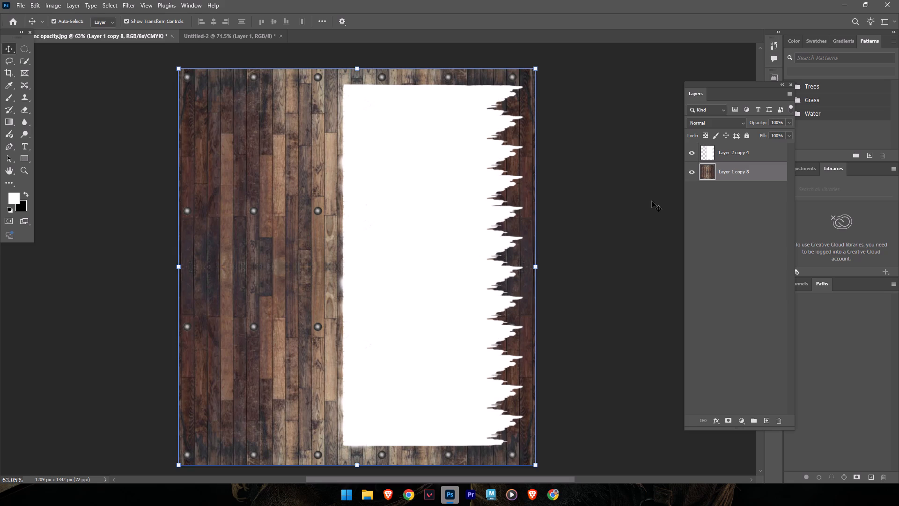
Delete the Layer 2 copy 4 layer covering the wood planks.
left_click(729, 150)
key("Delete")
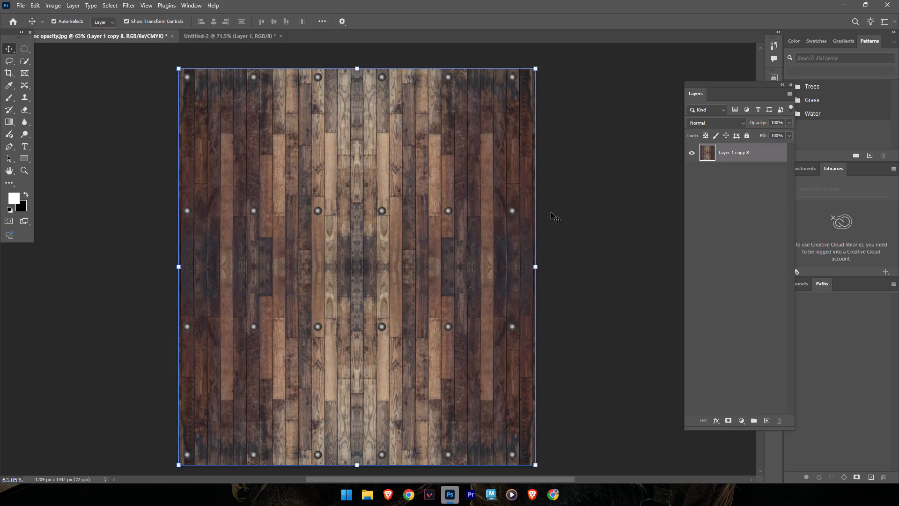
Copy the round white disc from the Untitled-2 document onto the wood plank document.
left_click(216, 34)
left_click_drag(344, 224, 240, 141)
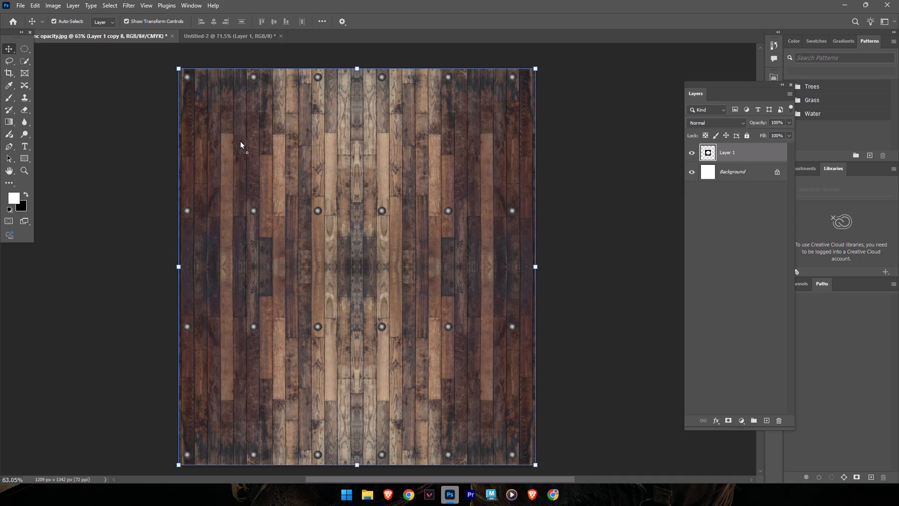
left_click_drag(240, 141, 281, 191)
Scale the disc to about 23% and place it near the planks' upper-left corner, checking its size against the tutorial recording.
left_click_drag(429, 332, 390, 304)
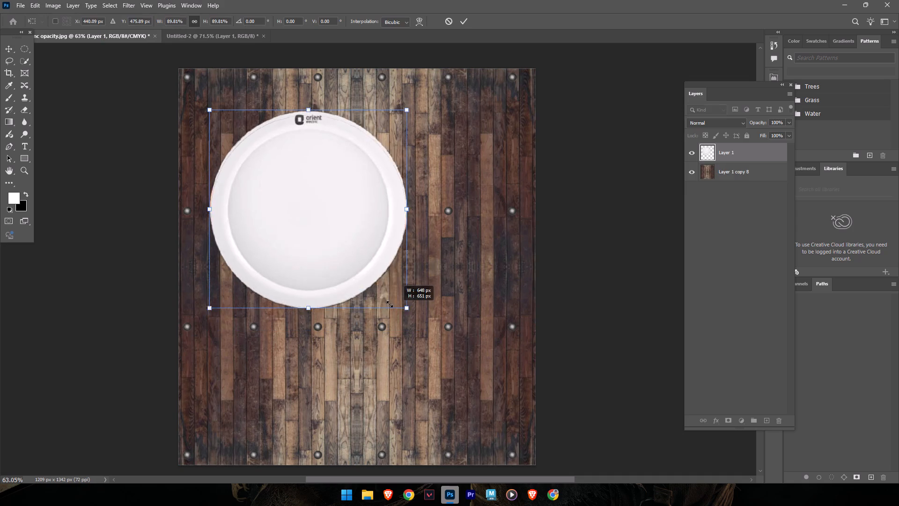
left_click_drag(390, 304, 251, 170)
key("alt+Tab")
left_click(412, 265)
left_click(394, 258)
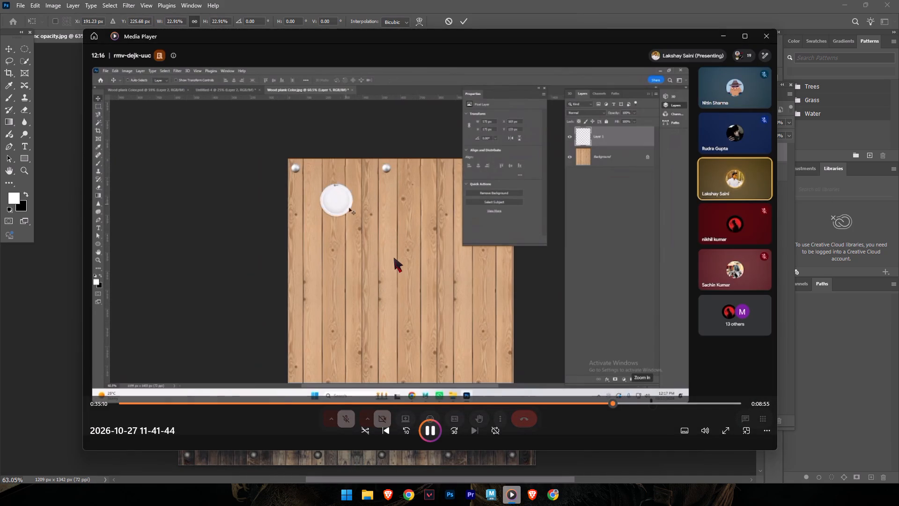
key("alt+Tab")
left_click_drag(234, 135, 245, 140)
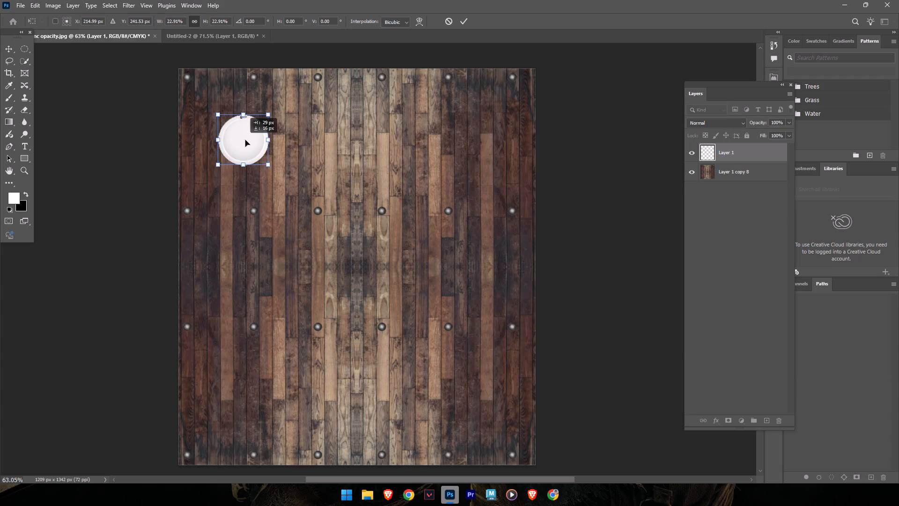
left_click_drag(245, 140, 251, 140)
left_click_drag(258, 145, 361, 146, "alt")
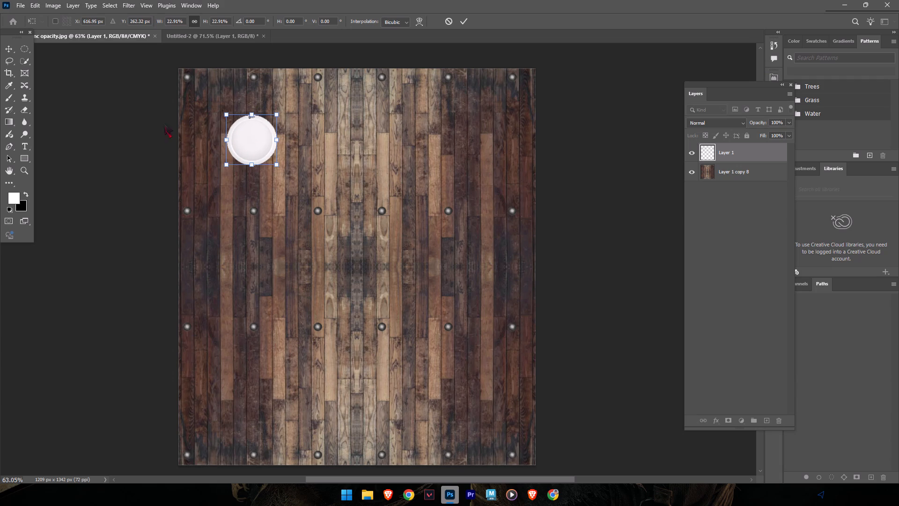
left_click(7, 50)
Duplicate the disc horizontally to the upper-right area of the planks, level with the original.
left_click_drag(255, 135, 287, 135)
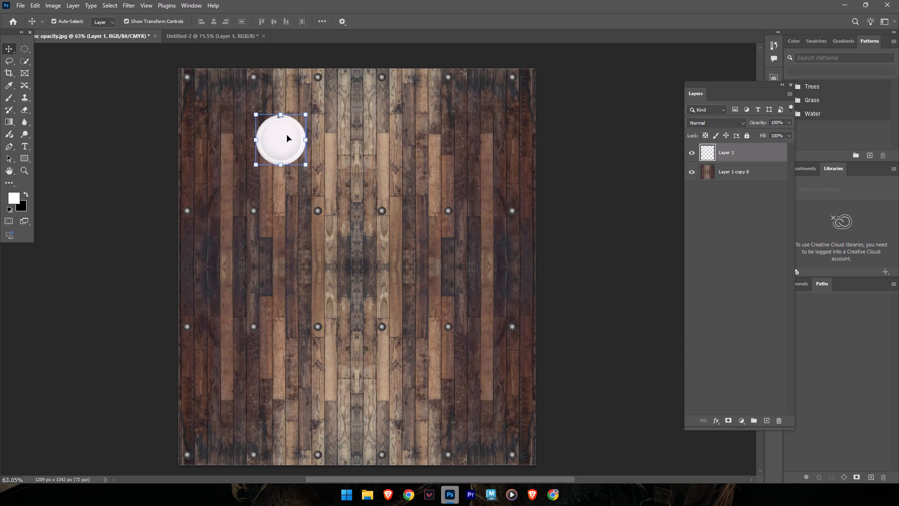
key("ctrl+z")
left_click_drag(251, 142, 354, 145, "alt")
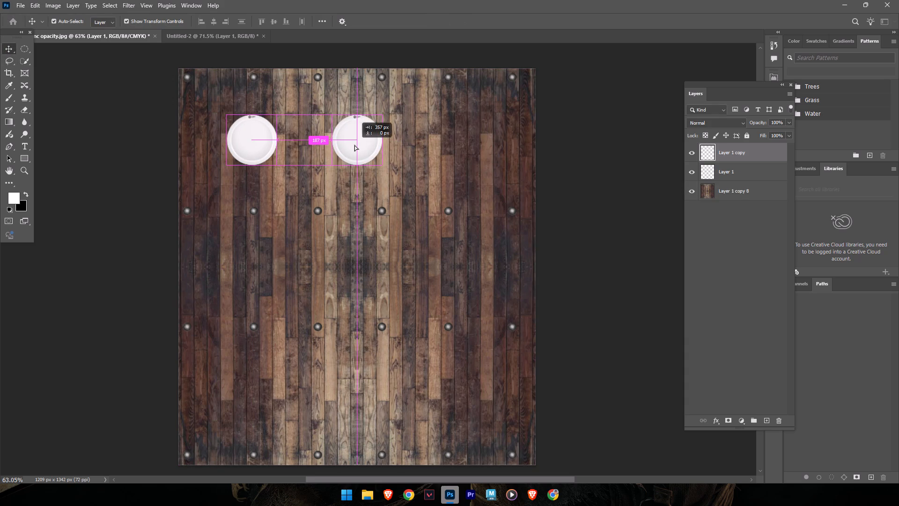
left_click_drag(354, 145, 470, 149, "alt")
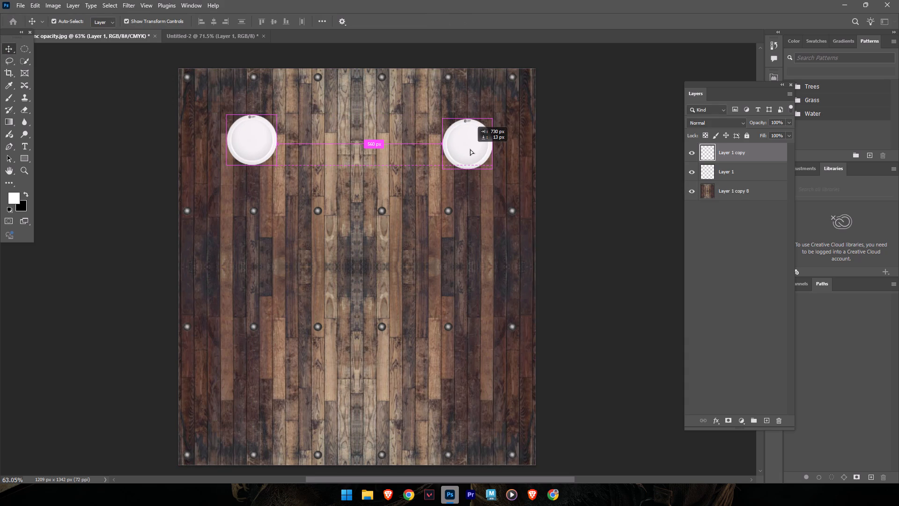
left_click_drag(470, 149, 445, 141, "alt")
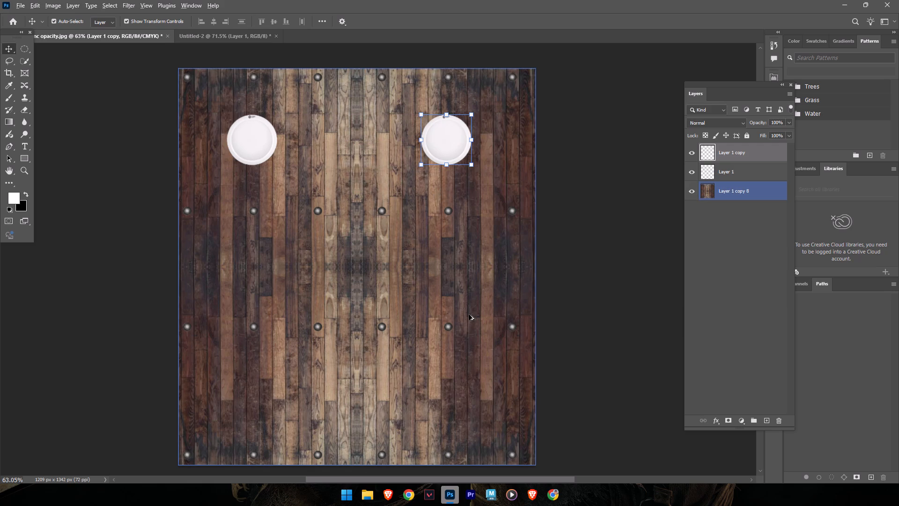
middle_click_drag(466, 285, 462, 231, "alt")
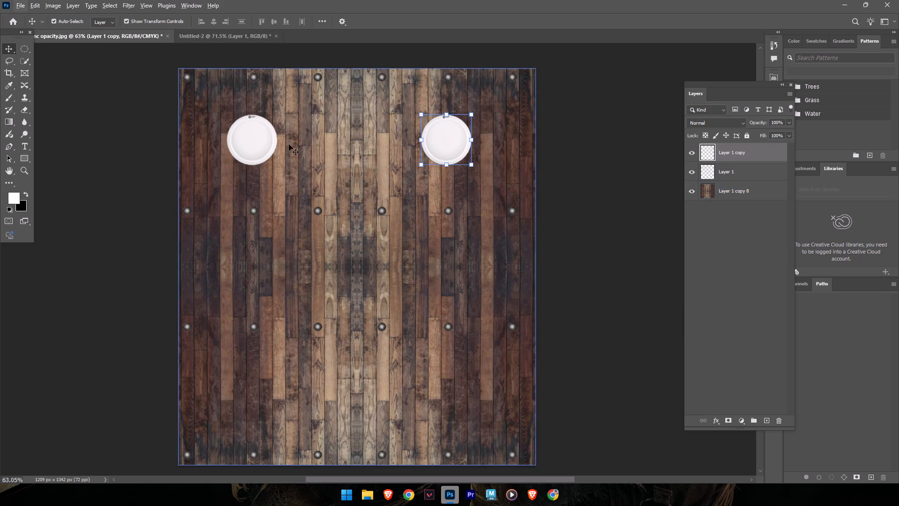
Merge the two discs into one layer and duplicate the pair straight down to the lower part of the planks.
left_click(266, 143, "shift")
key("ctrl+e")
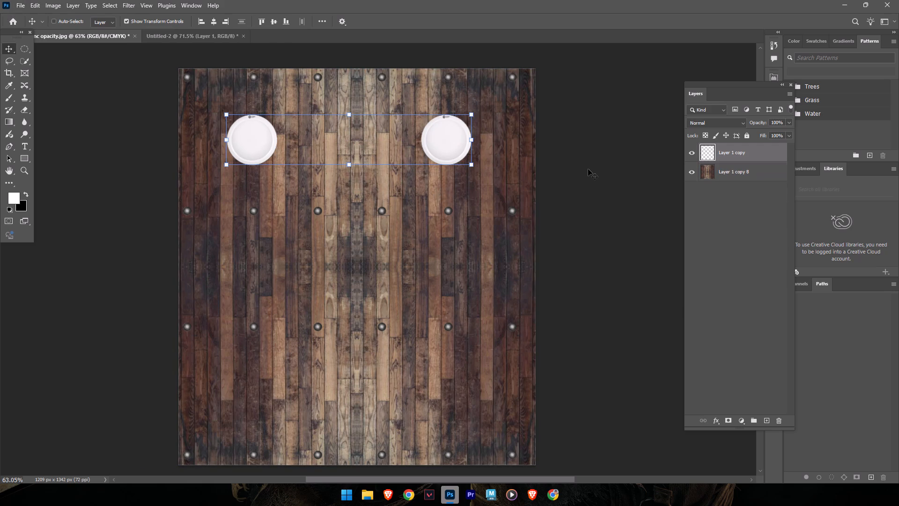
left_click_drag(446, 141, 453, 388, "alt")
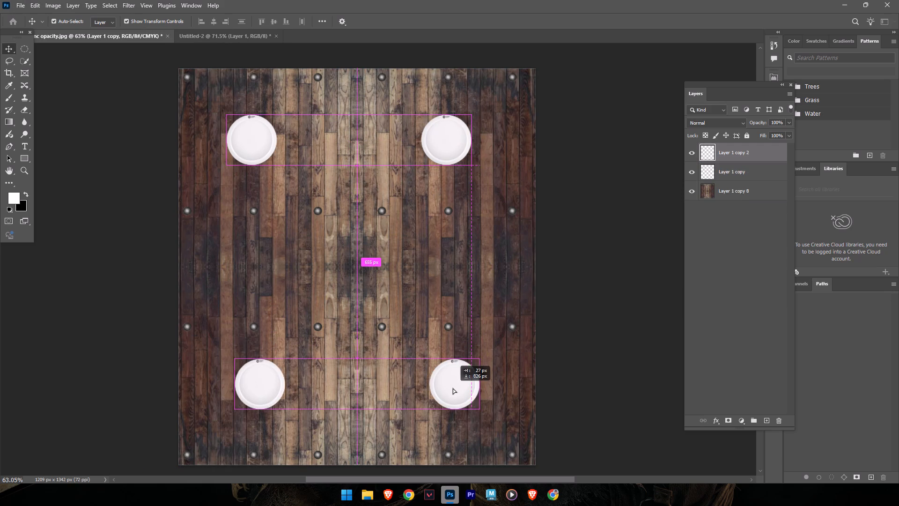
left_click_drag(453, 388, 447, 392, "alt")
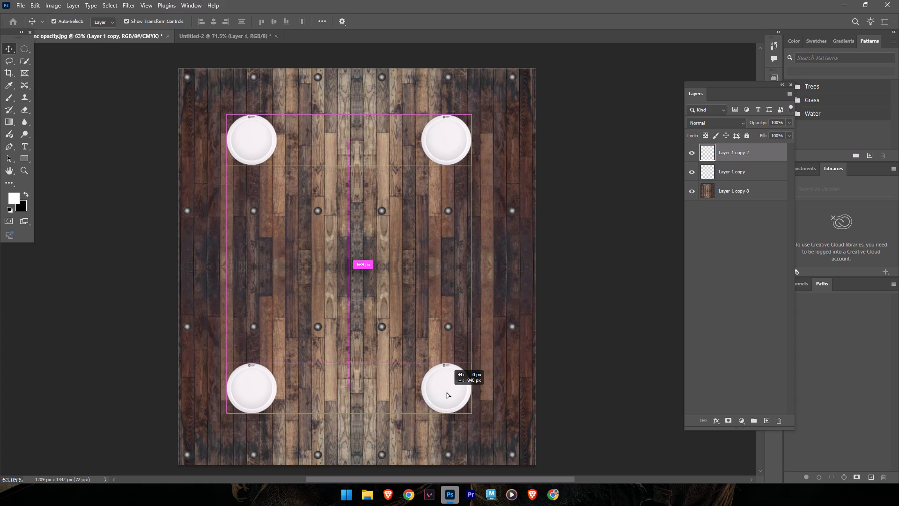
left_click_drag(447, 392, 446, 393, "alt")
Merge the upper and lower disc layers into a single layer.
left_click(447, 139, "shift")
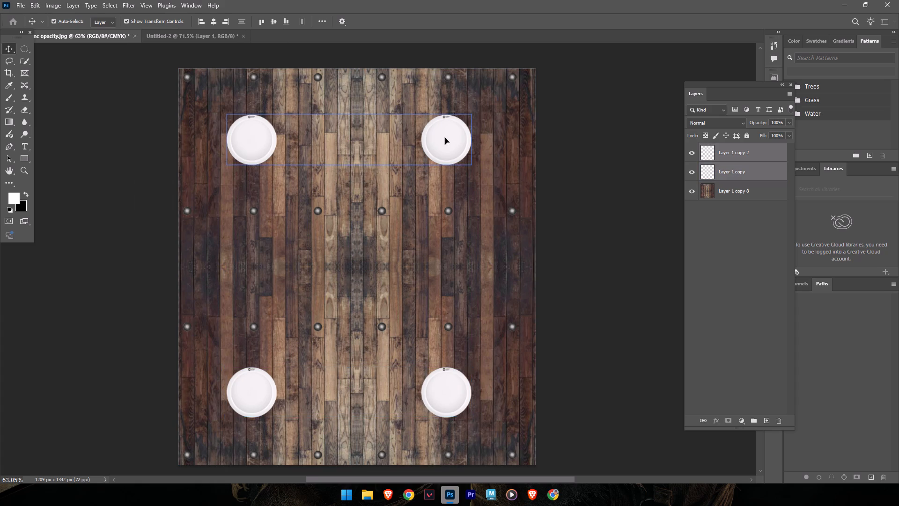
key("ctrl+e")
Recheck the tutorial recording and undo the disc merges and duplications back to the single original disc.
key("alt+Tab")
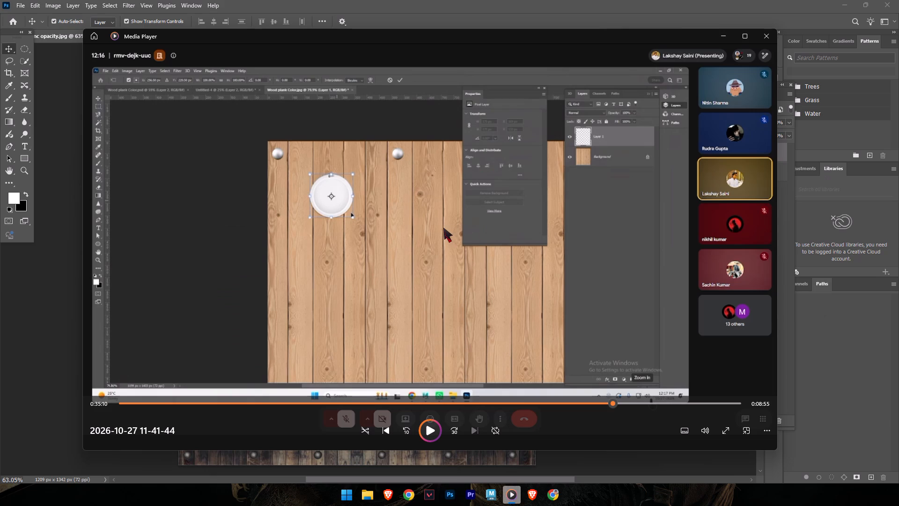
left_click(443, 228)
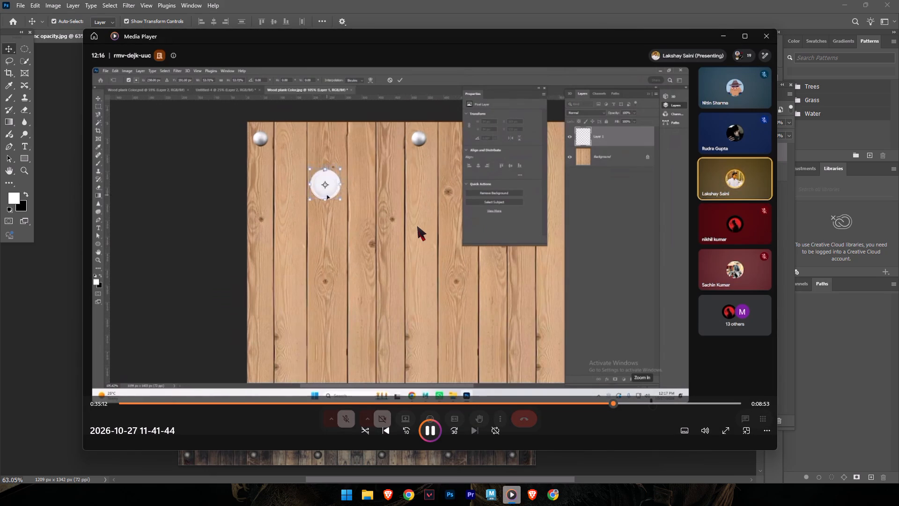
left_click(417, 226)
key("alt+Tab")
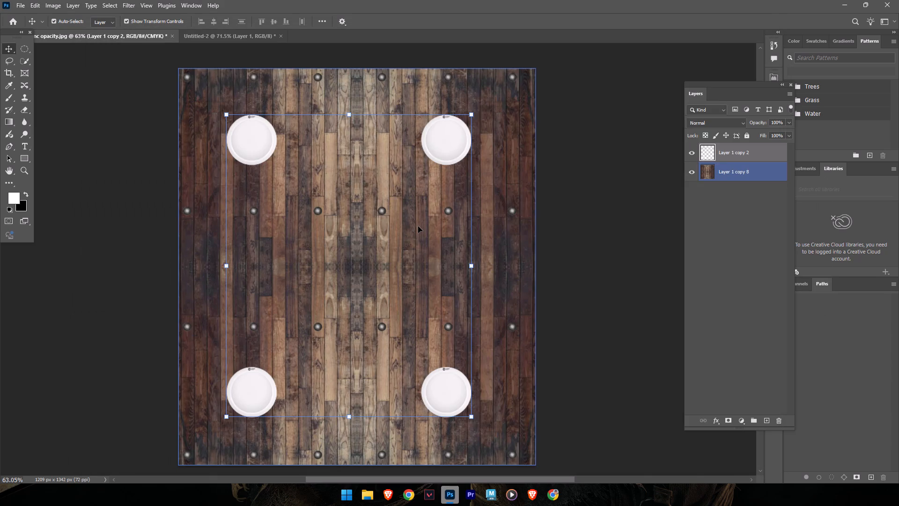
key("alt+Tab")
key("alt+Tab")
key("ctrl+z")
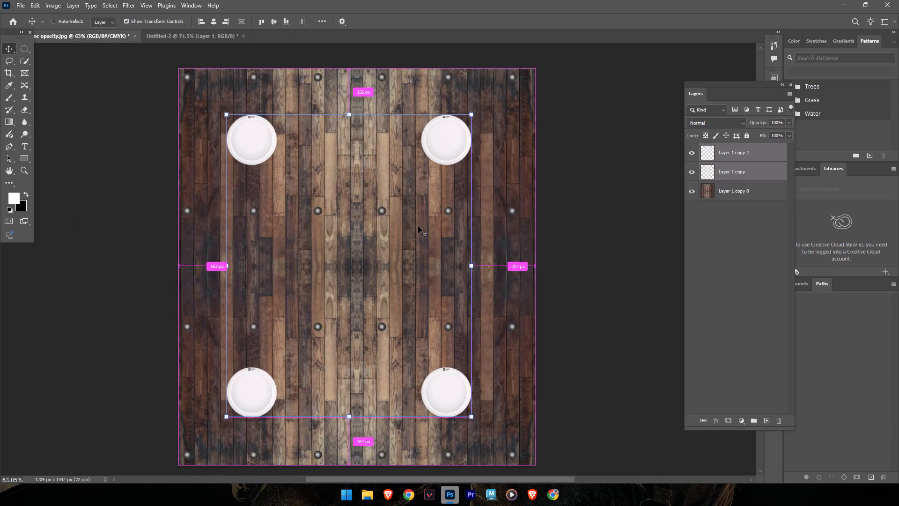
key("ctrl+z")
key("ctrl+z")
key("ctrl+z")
Scale the single disc to about 43.8% and place it nearer the planks' left edge, slightly lower than before.
left_click_drag(278, 167, 273, 164)
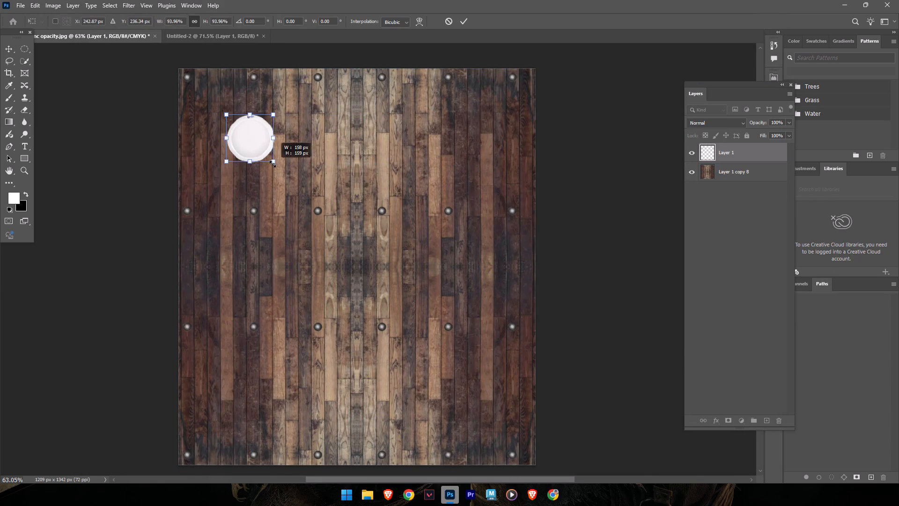
left_click_drag(273, 164, 246, 142)
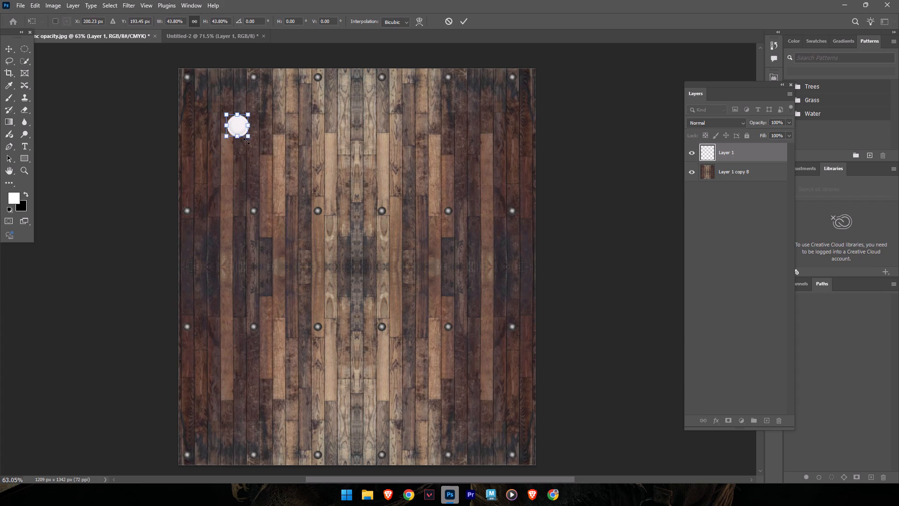
left_click_drag(236, 126, 219, 143)
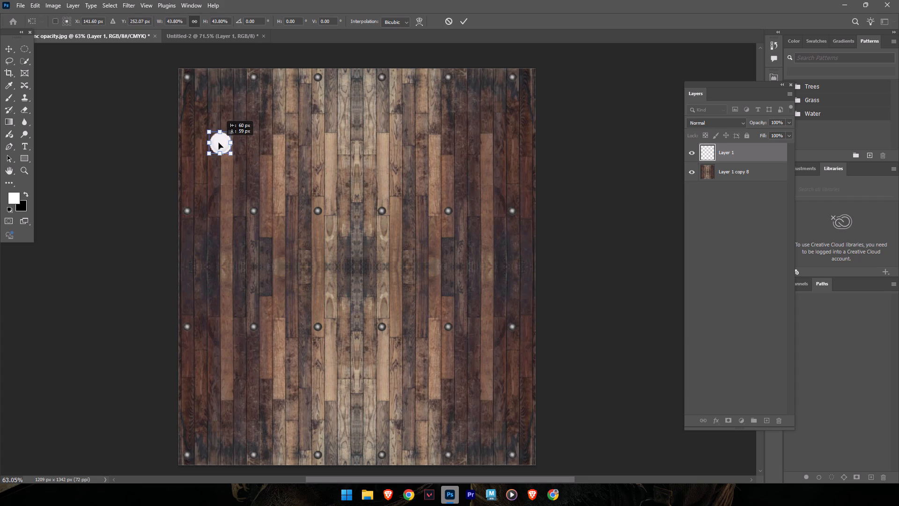
left_click_drag(219, 143, 216, 142)
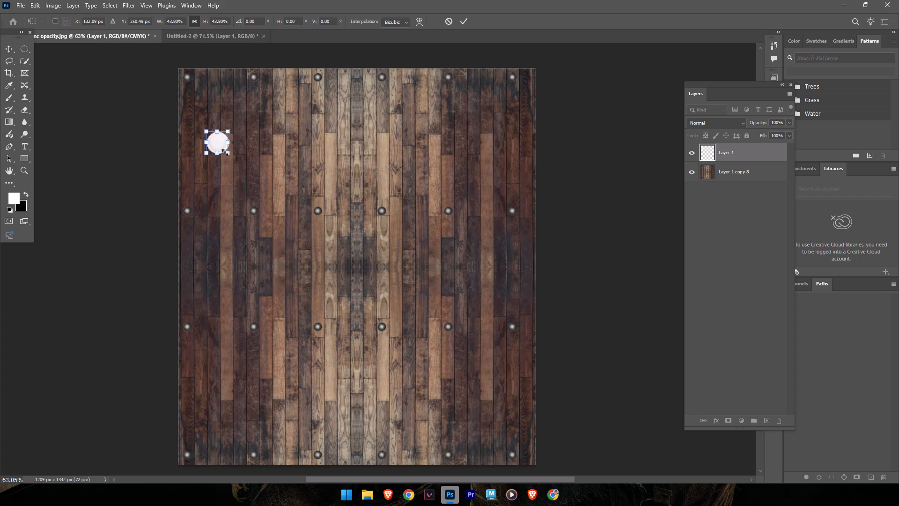
left_click_drag(218, 142, 351, 138, "alt")
key("v")
left_click(9, 47)
Duplicate the disc horizontally to the planks' centre and near their right edge, making a roughly evenly spaced row of three.
left_click_drag(219, 142, 341, 144, "alt")
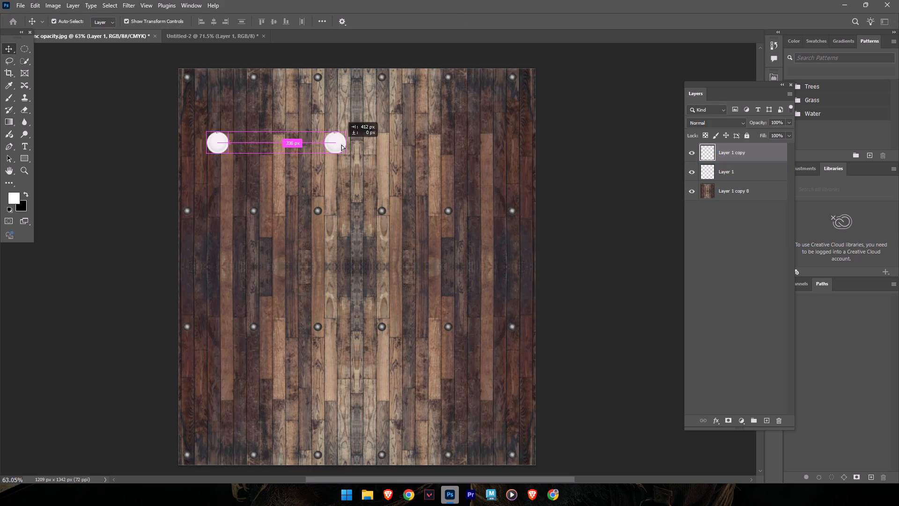
left_click_drag(341, 144, 354, 144, "alt")
left_click_drag(352, 144, 465, 146, "alt")
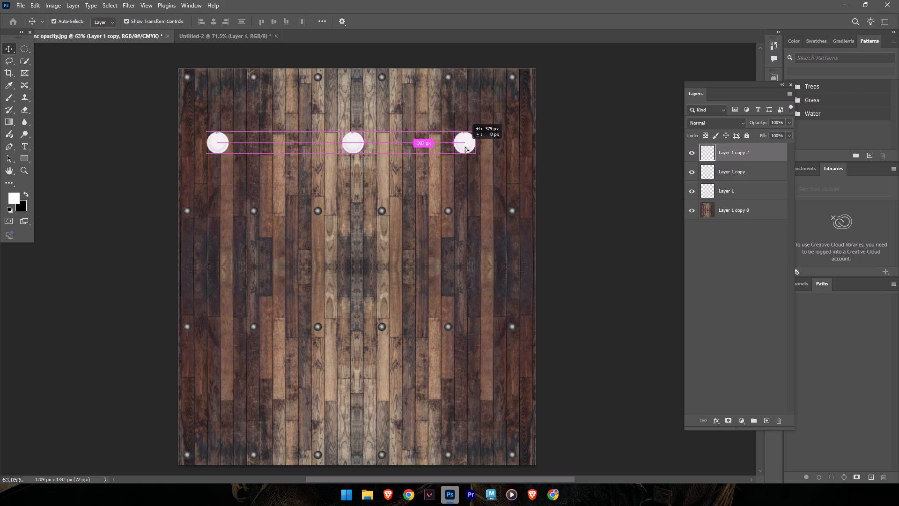
left_click_drag(465, 146, 479, 146, "alt")
left_click_drag(351, 144, 350, 144)
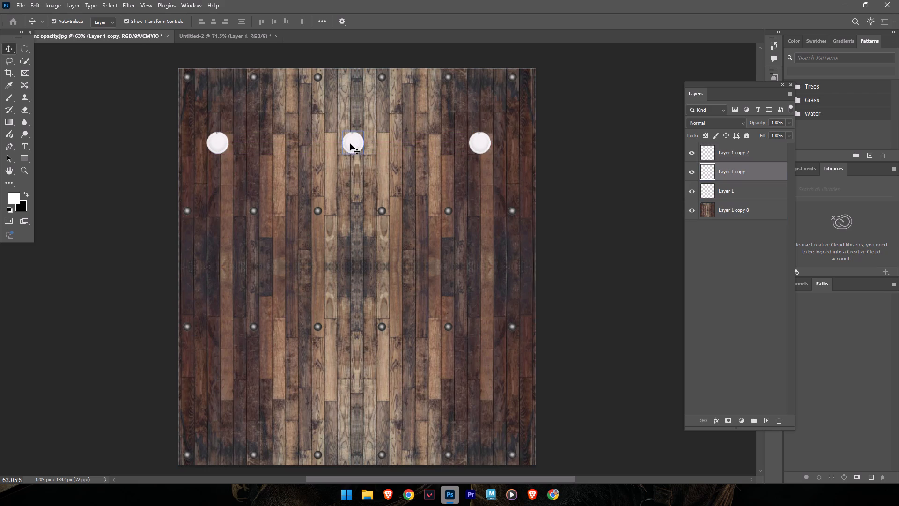
left_click_drag(350, 144, 357, 143)
left_click(477, 140)
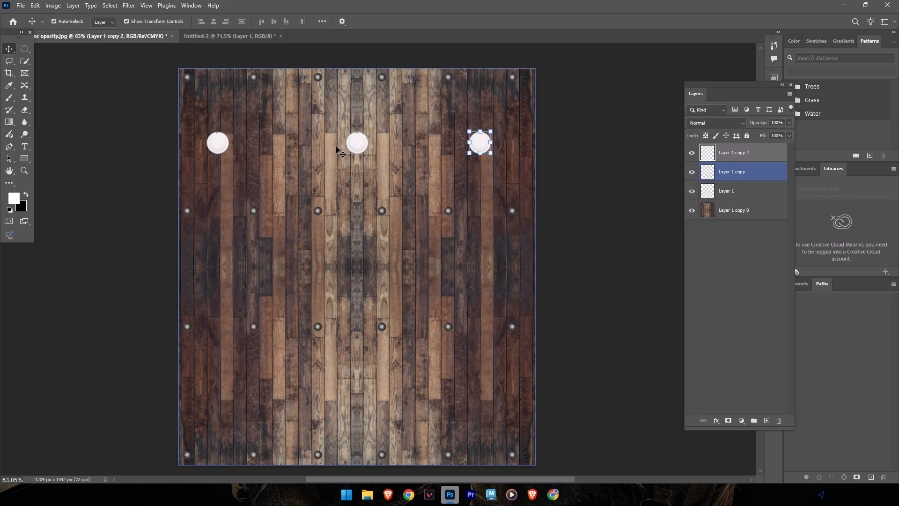
left_click(355, 143)
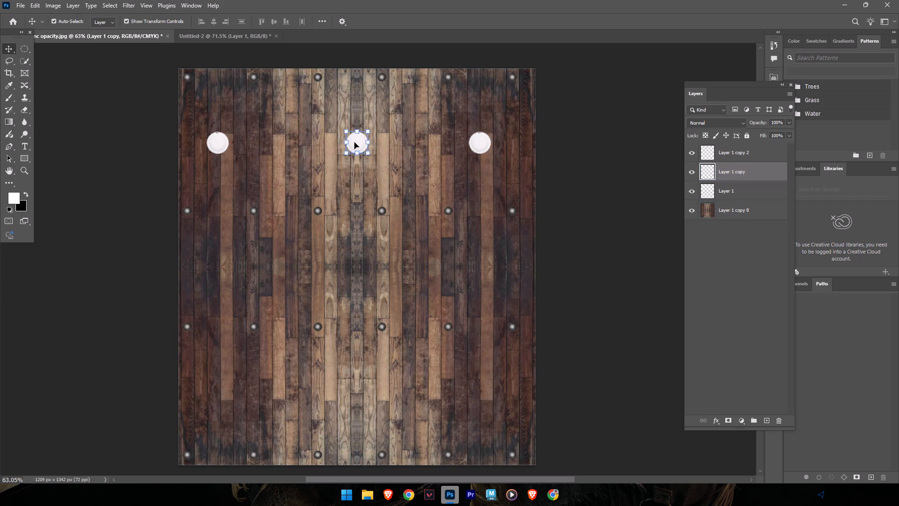
left_click_drag(354, 142, 350, 141)
Merge the three discs of the top row into a single layer.
left_click(221, 141, "shift")
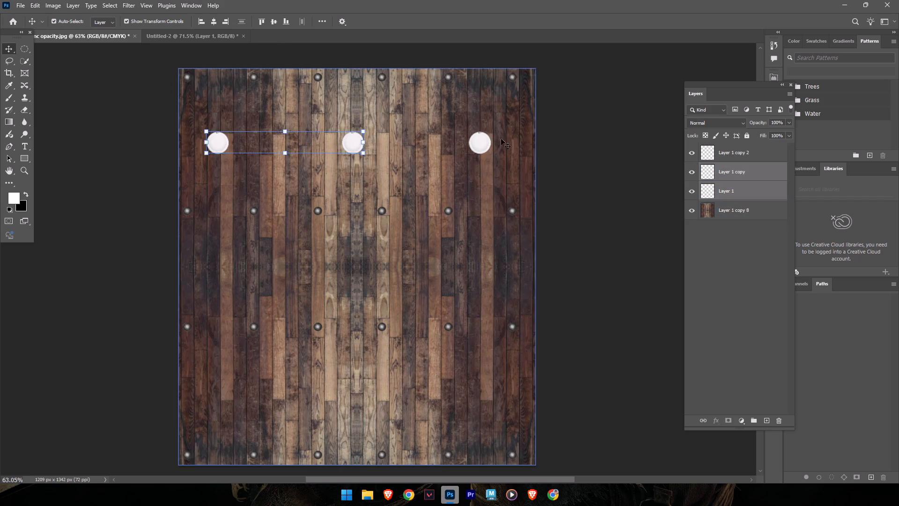
left_click(481, 144, "shift")
key("ctrl+e")
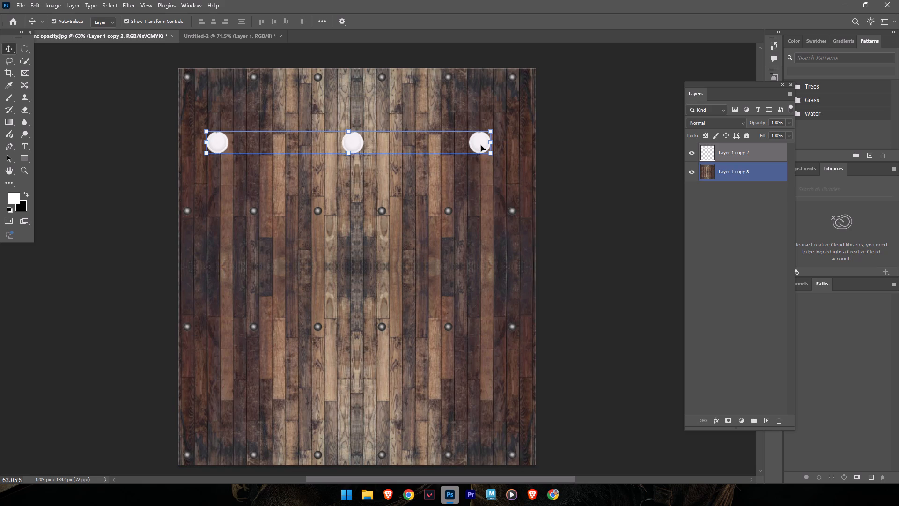
Duplicate the merged disc row straight down twice, to the planks' middle and lower part, with rows about 421 px apart.
left_click_drag(481, 142, 484, 278, "alt")
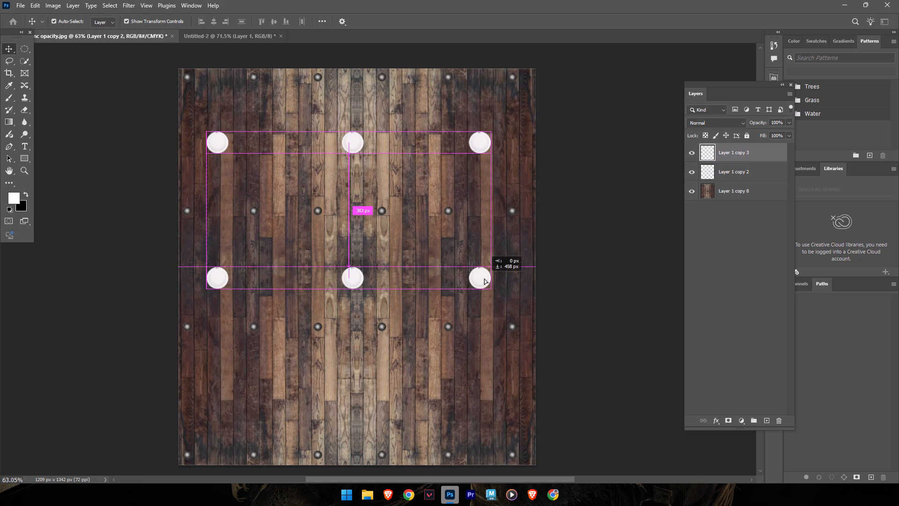
left_click_drag(484, 278, 481, 268, "alt")
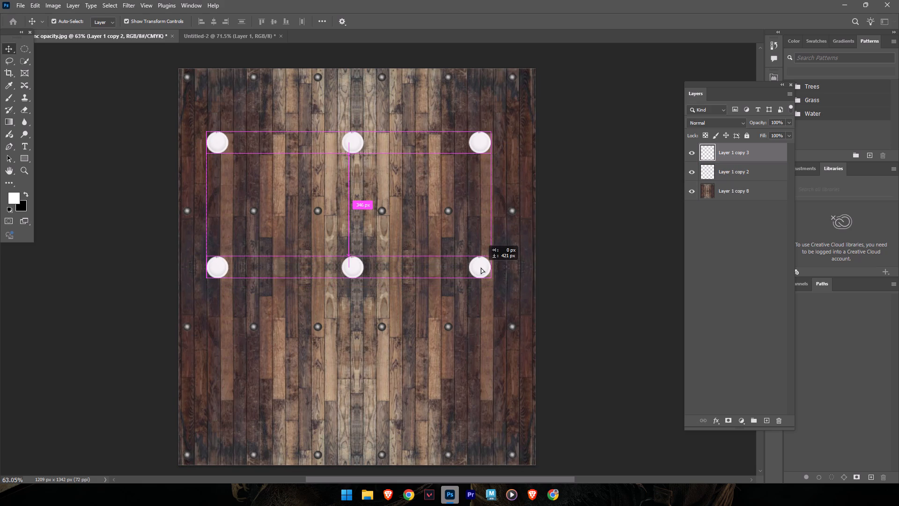
left_click_drag(481, 268, 479, 266, "alt")
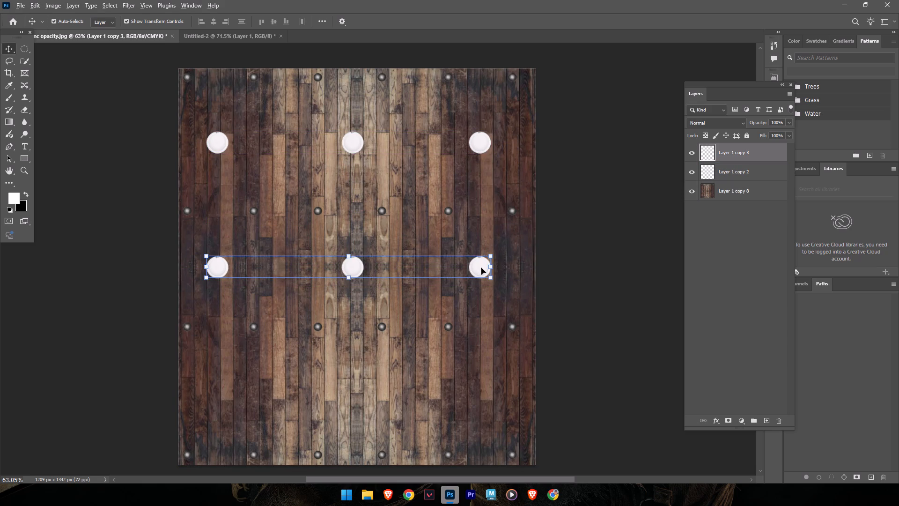
left_click_drag(481, 268, 478, 390, "alt")
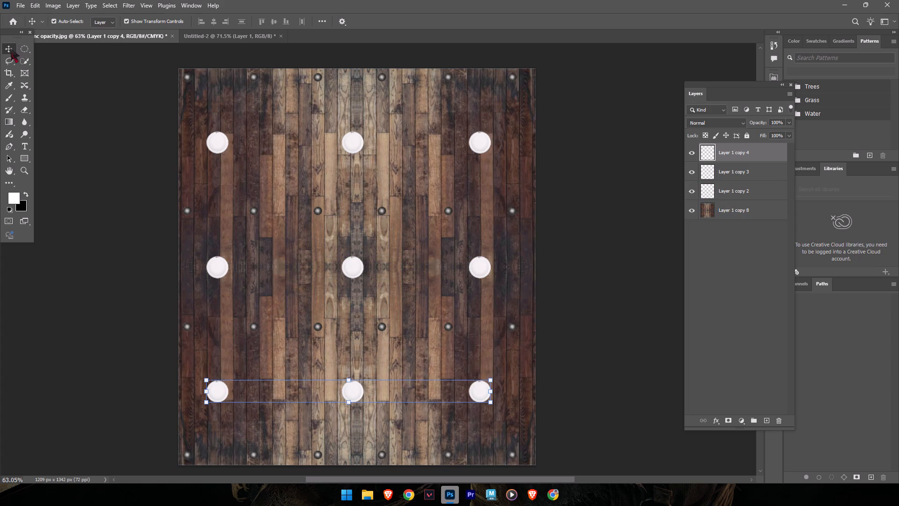
Merge the three disc row layers into one layer, keeping the plank layer separate.
left_click(6, 47)
left_click(112, 136)
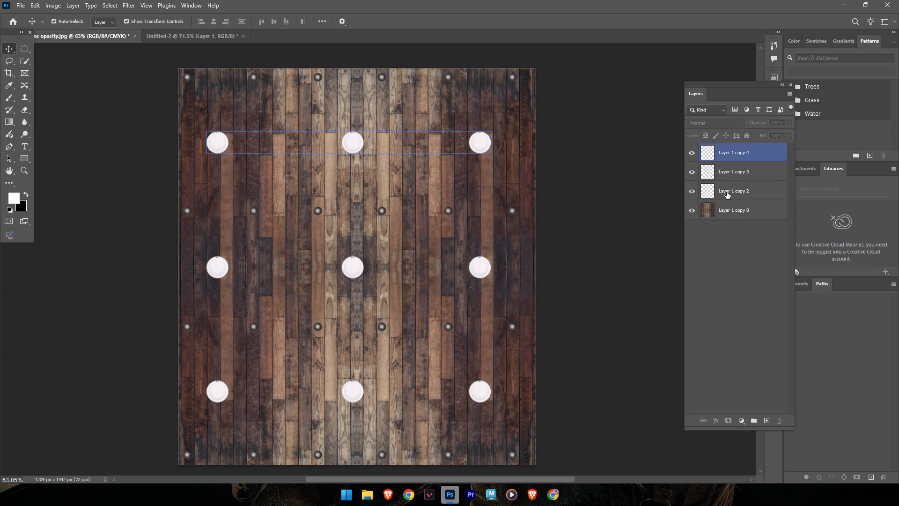
left_click(727, 192)
left_click(727, 149, "shift")
key("ctrl+w")
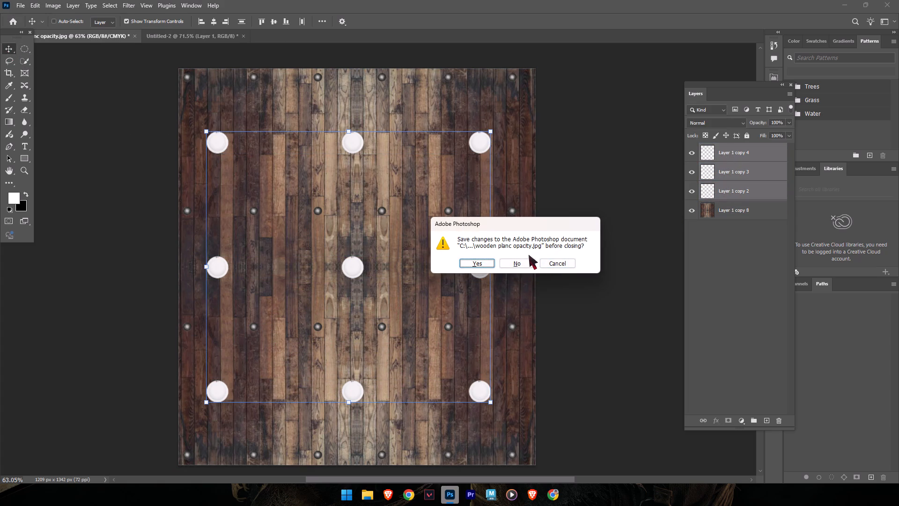
left_click(558, 262)
key("ctrl+e")
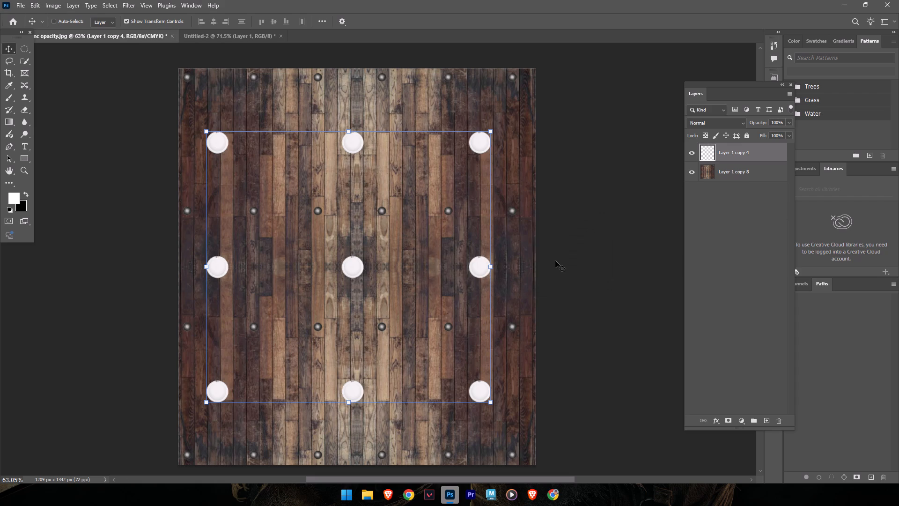
Recheck the tutorial recording and merge the disc layer with the wood plank layer.
key("alt+Tab")
left_click(437, 221)
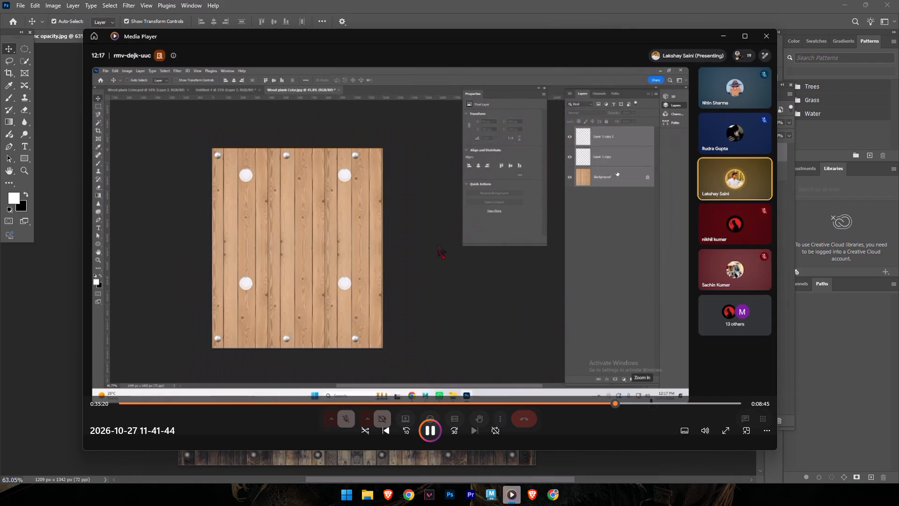
left_click(440, 261)
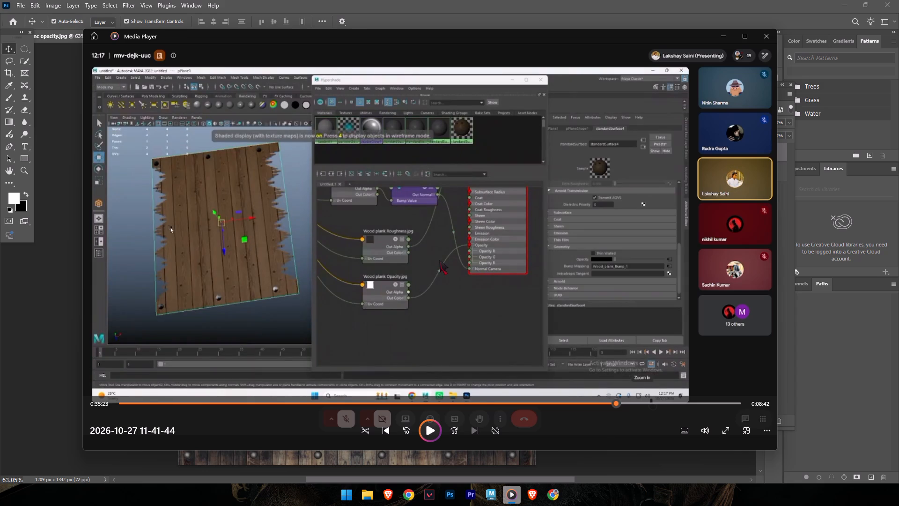
key("alt+Tab")
left_click(634, 244)
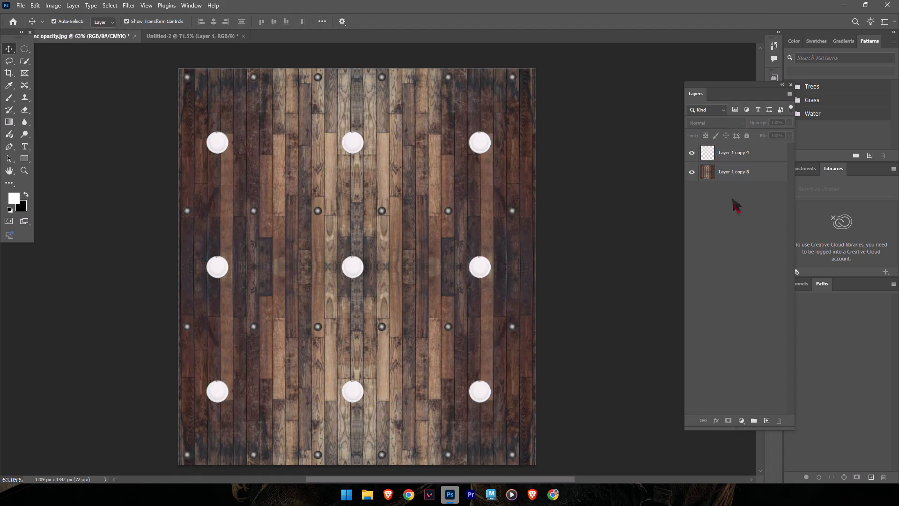
left_click(738, 162)
key("ctrl+shift+w")
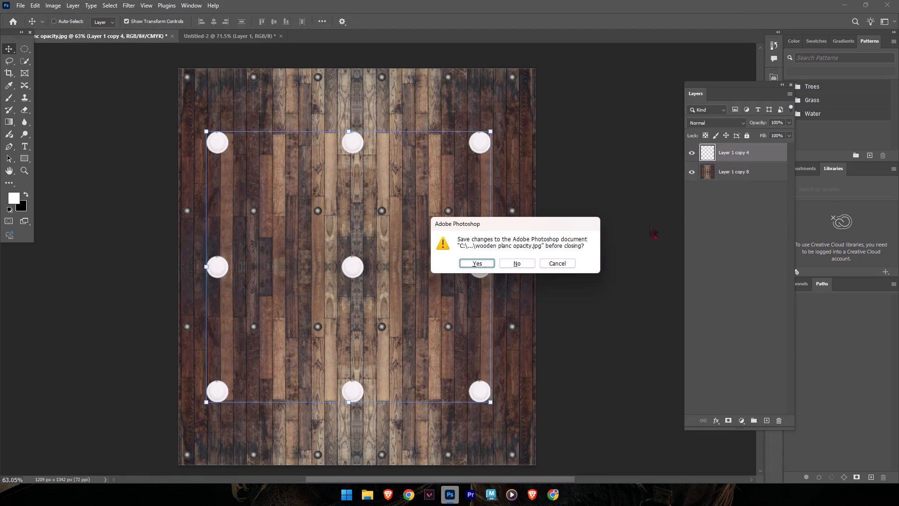
left_click(571, 263)
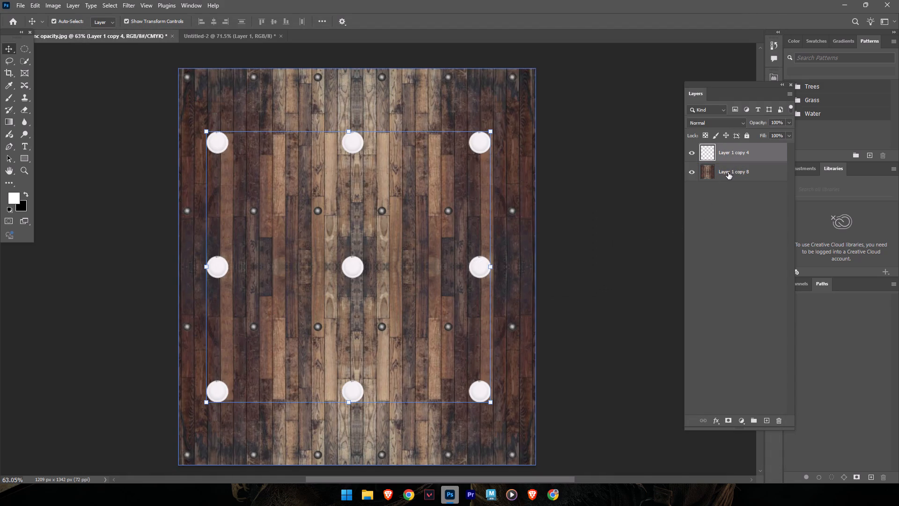
left_click(728, 172, "shift")
key("ctrl+shift+e")
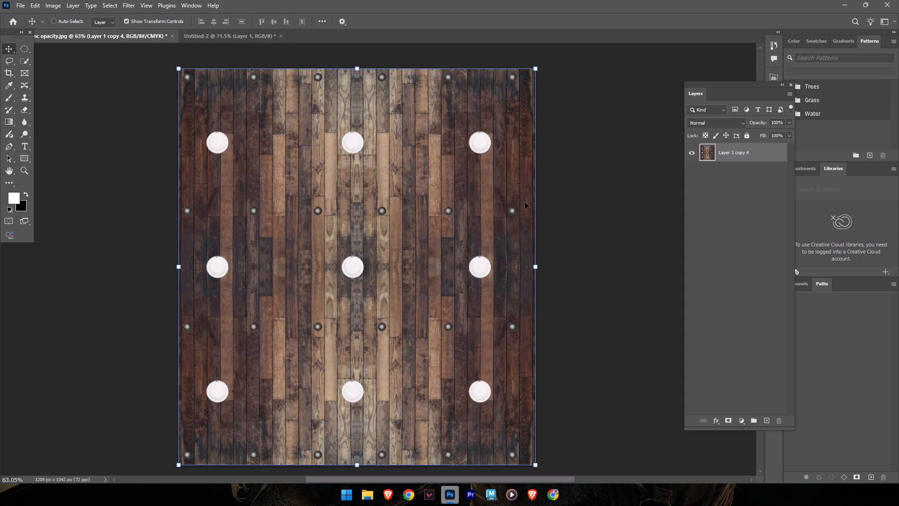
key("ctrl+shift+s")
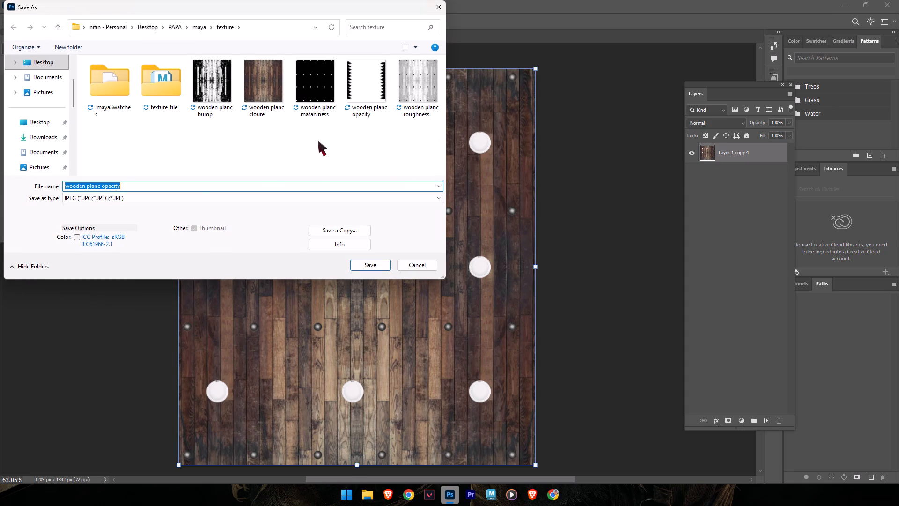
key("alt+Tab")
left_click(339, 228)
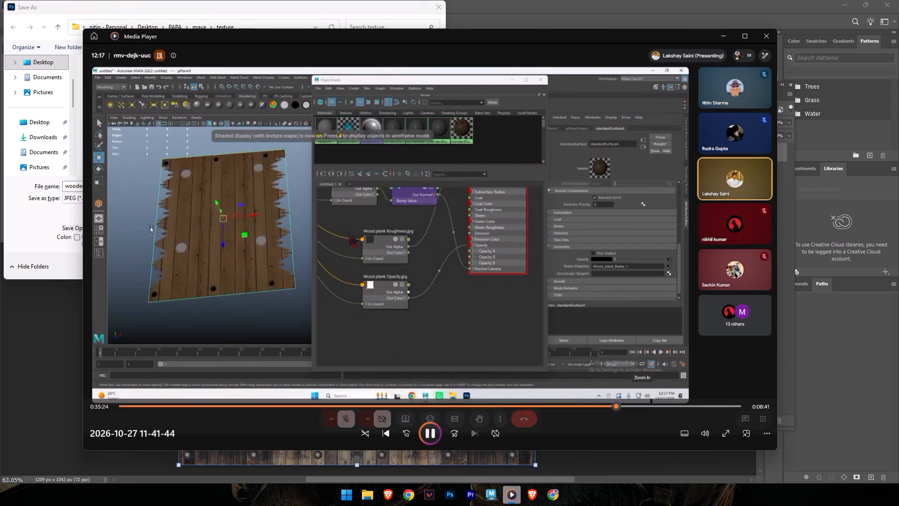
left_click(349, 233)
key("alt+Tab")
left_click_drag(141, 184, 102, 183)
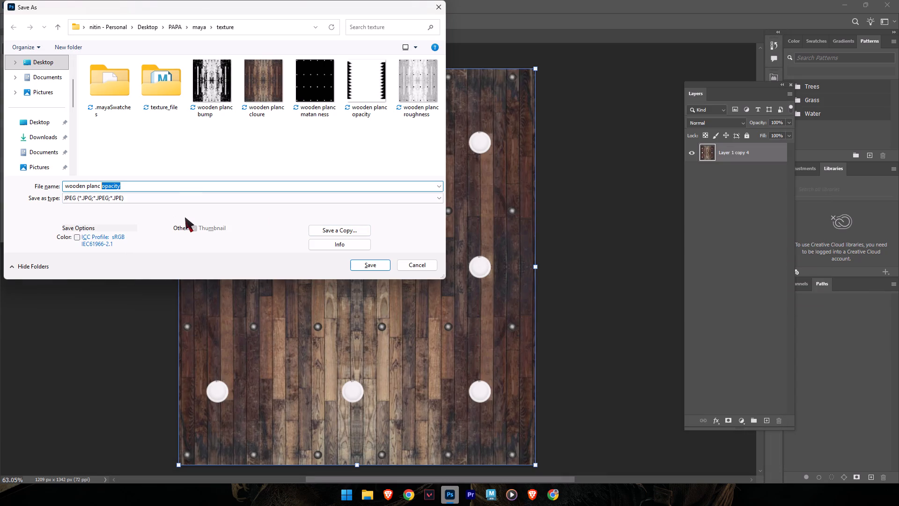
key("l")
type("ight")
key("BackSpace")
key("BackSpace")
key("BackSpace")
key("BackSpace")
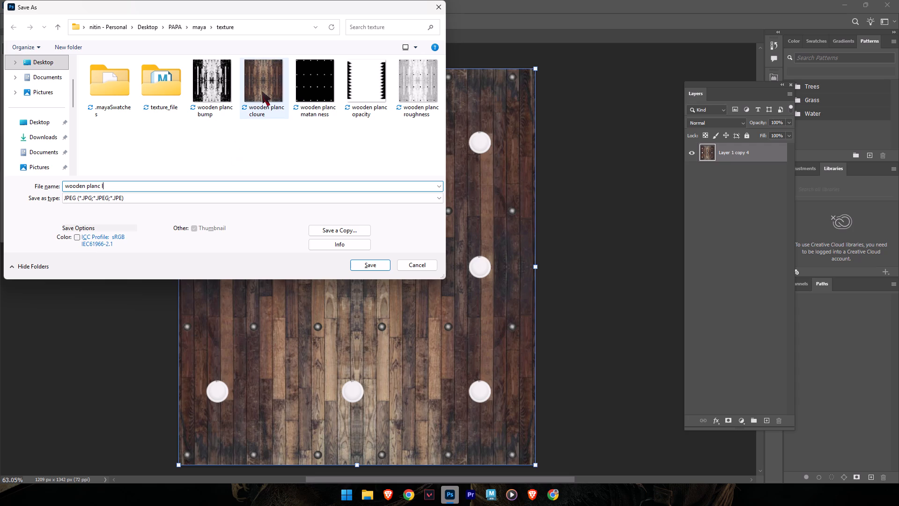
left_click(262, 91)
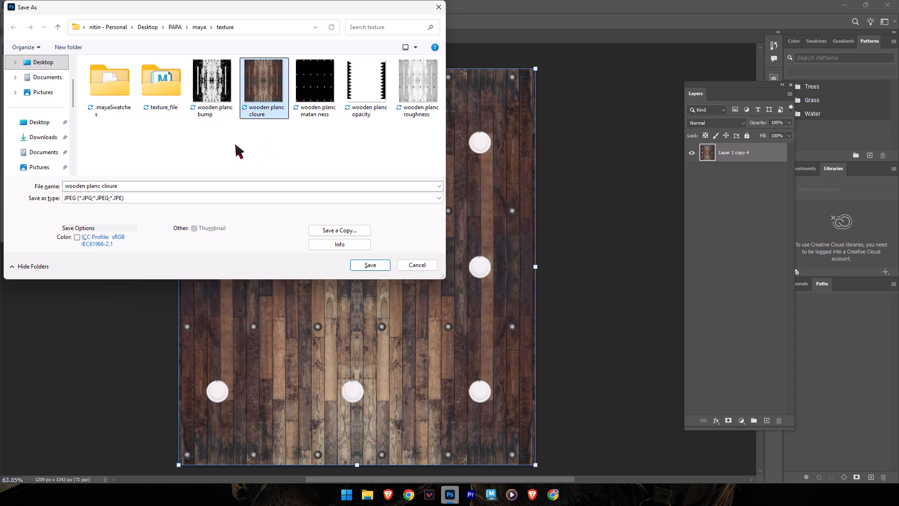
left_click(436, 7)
Save the merged plank and disc image over the existing wooden planc opacity.jpg.
left_click(8, 46)
left_click(143, 185)
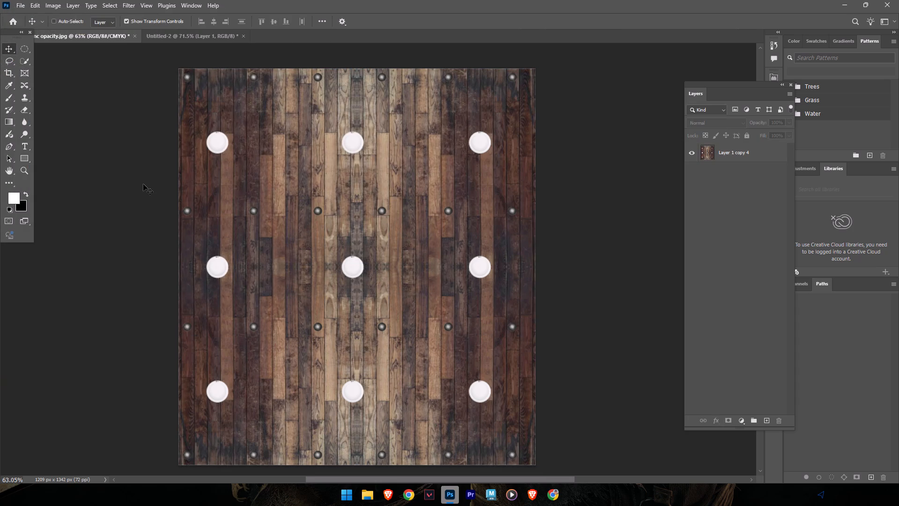
key("ctrl+s")
key("ctrl+s")
key("ctrl+s")
key("ctrl+s")
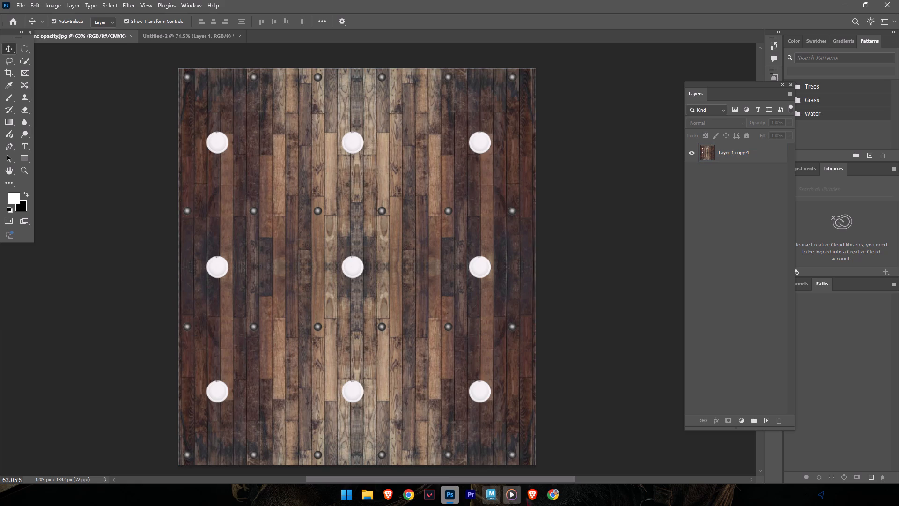
Switch to Maya, refresh the textured display and inspect how the saved opacity texture looks on the plank plane.
left_click(489, 490)
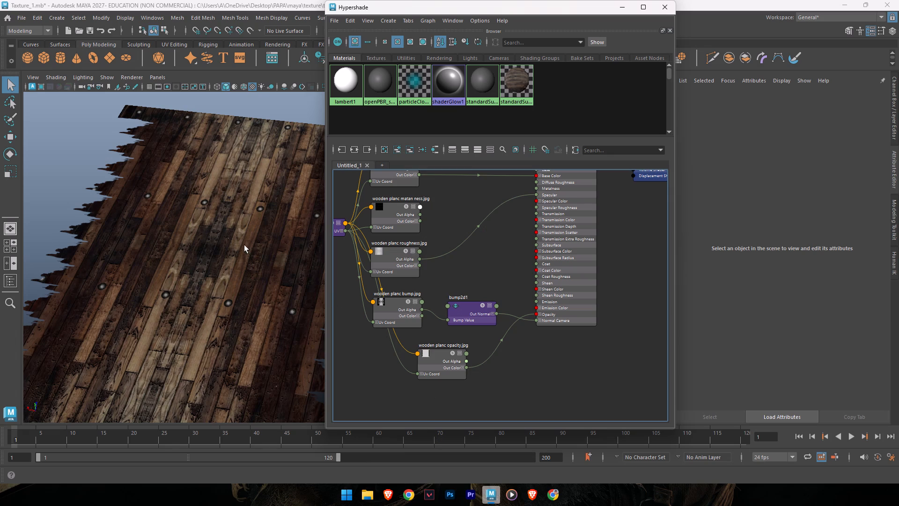
type("56")
type("56")
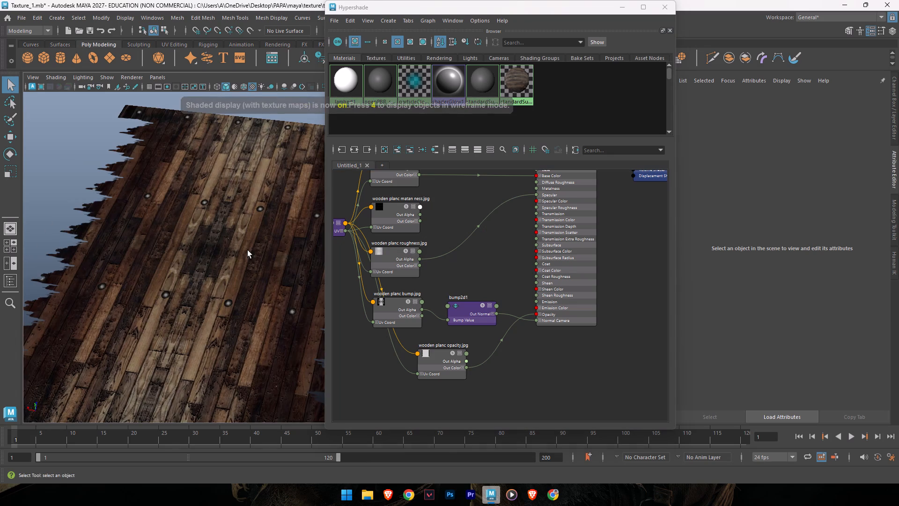
scroll(251, 255, "down", 1)
scroll(251, 255, "up", 1)
scroll(251, 257, "down", 1)
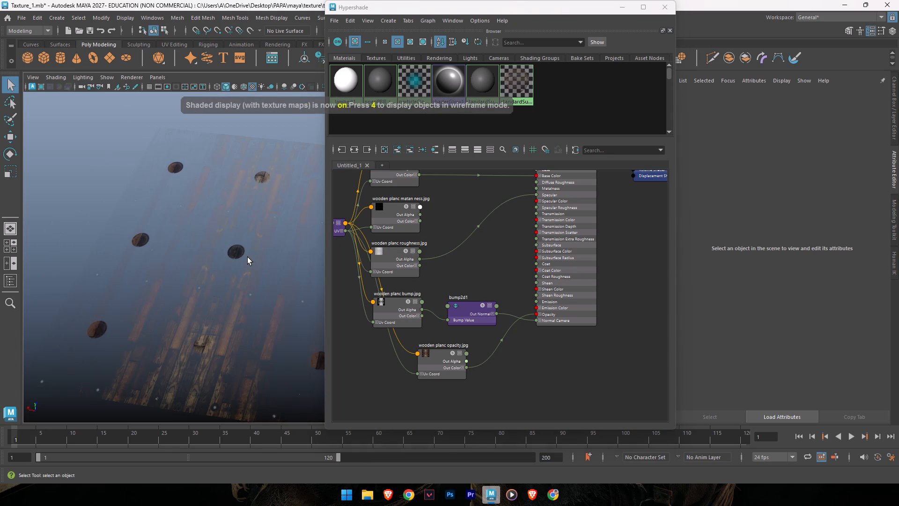
middle_click_drag(240, 258, 200, 226, "alt")
scroll(199, 244, "up", 3, "alt")
scroll(199, 246, "down", 5, "alt")
left_click_drag(195, 265, 216, 273, "alt")
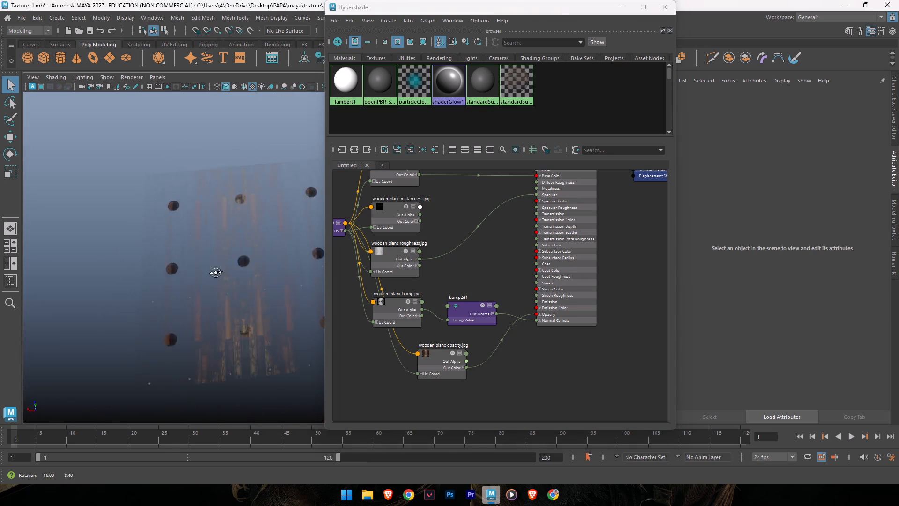
left_click_drag(216, 273, 203, 256, "alt")
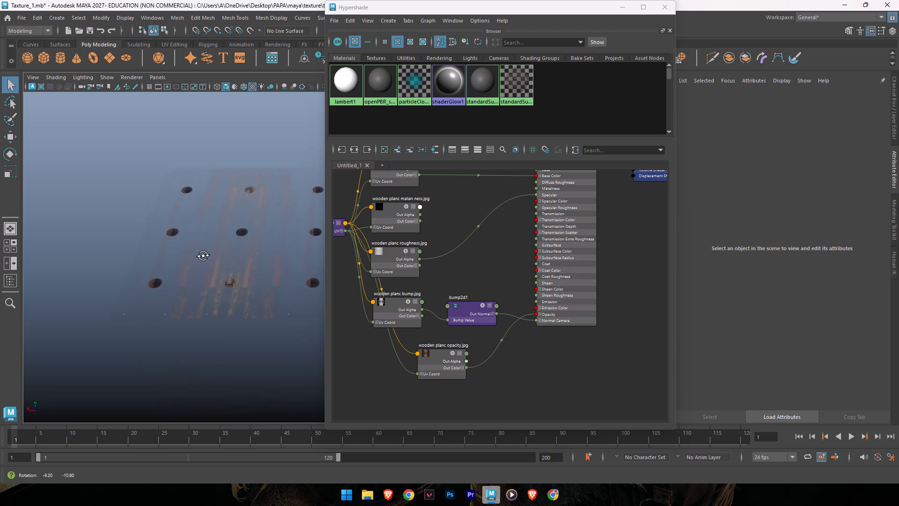
left_click_drag(203, 256, 190, 268, "alt")
scroll(201, 272, "up", 1)
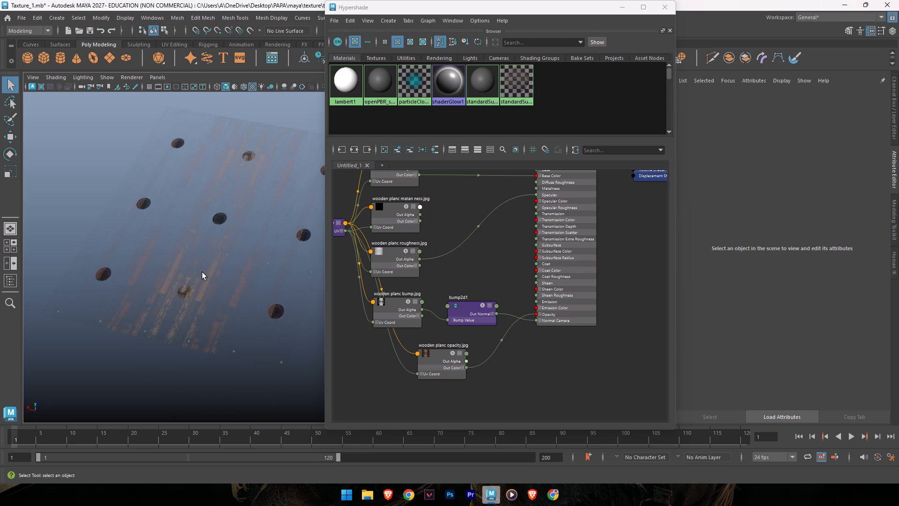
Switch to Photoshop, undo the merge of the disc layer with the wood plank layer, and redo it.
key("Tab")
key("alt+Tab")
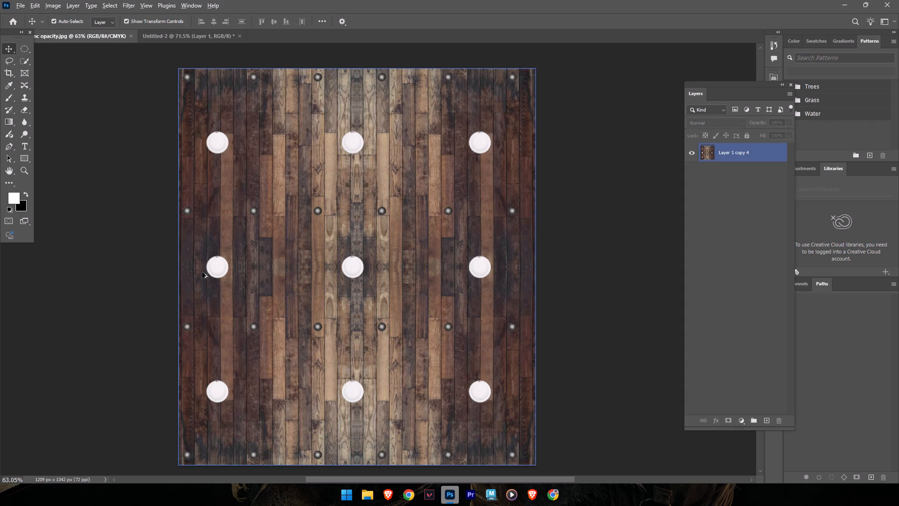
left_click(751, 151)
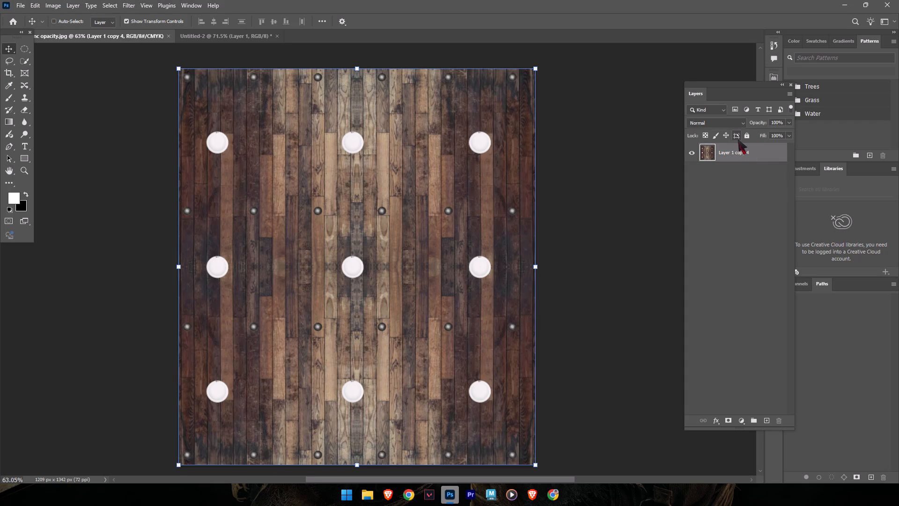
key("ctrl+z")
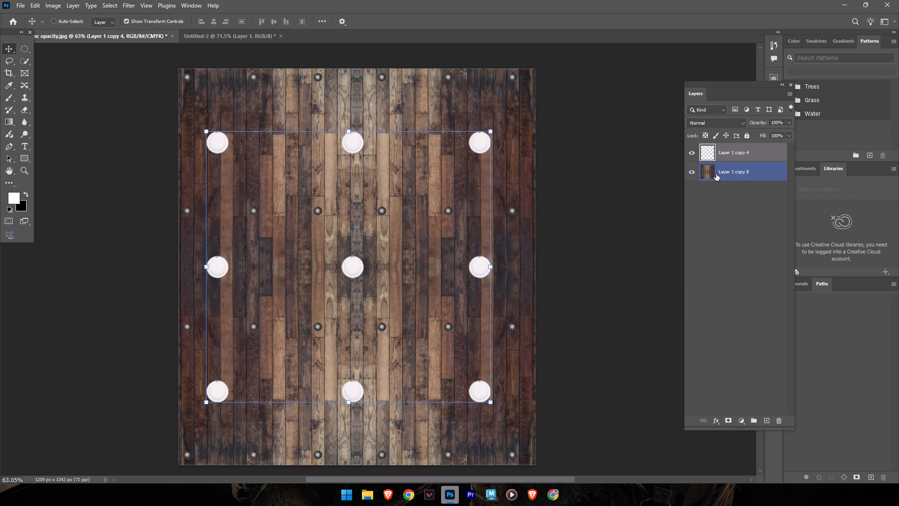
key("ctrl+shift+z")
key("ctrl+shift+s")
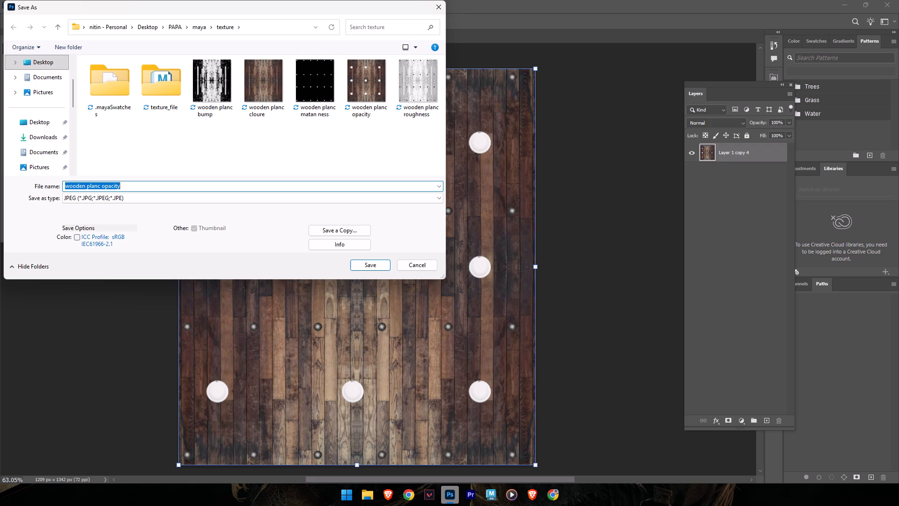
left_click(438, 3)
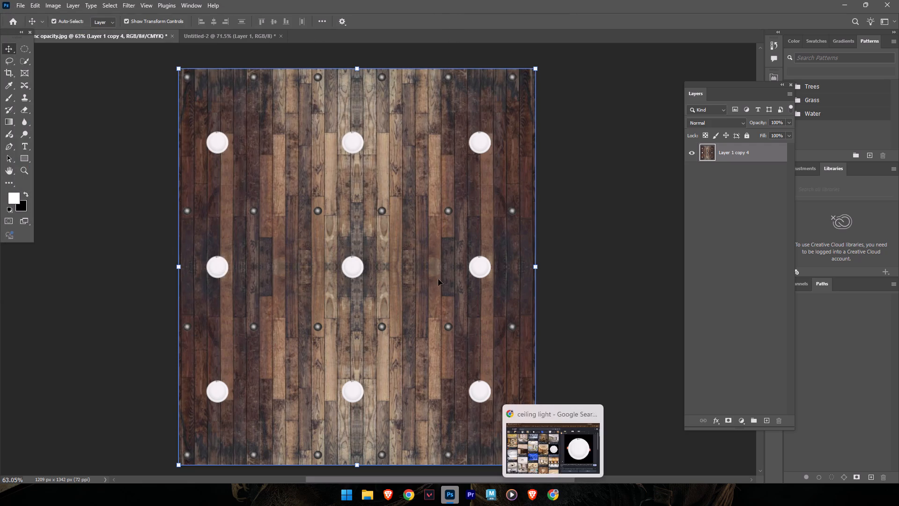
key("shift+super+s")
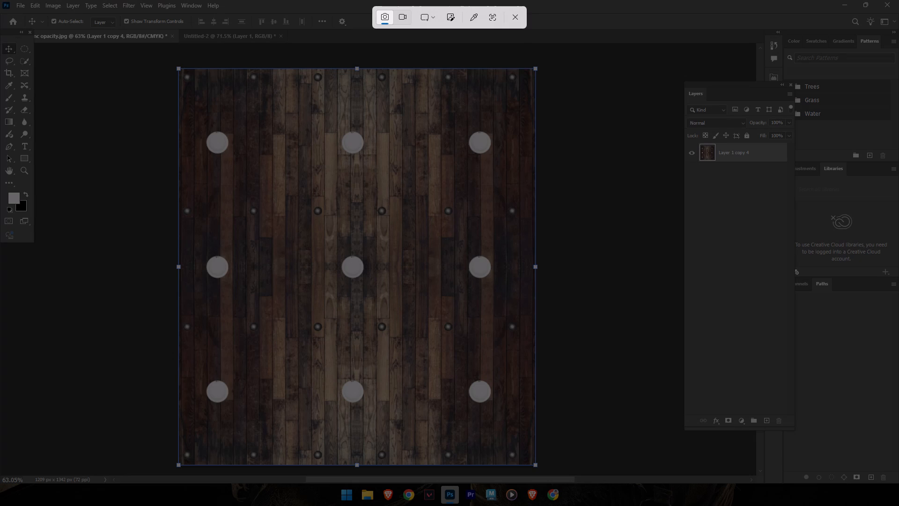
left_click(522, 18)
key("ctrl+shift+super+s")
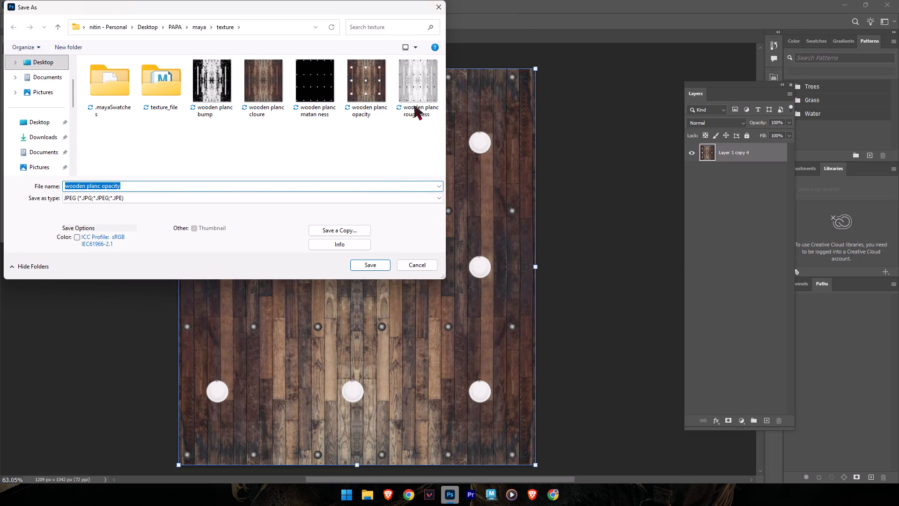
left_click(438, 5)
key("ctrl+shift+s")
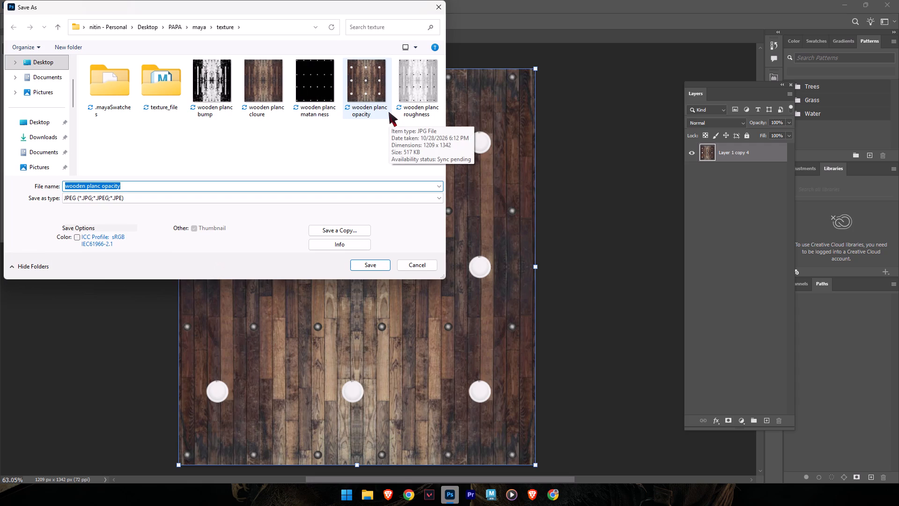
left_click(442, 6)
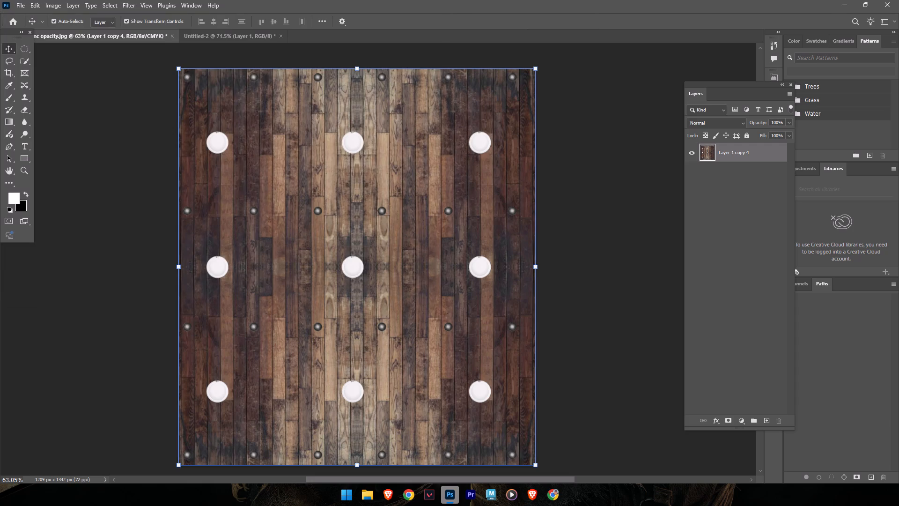
Switch to Maya, examine the shader network, and refresh the sample swatch of the wooden planc cloure.jpg node.
left_click(496, 495)
scroll(507, 214, "up", 1)
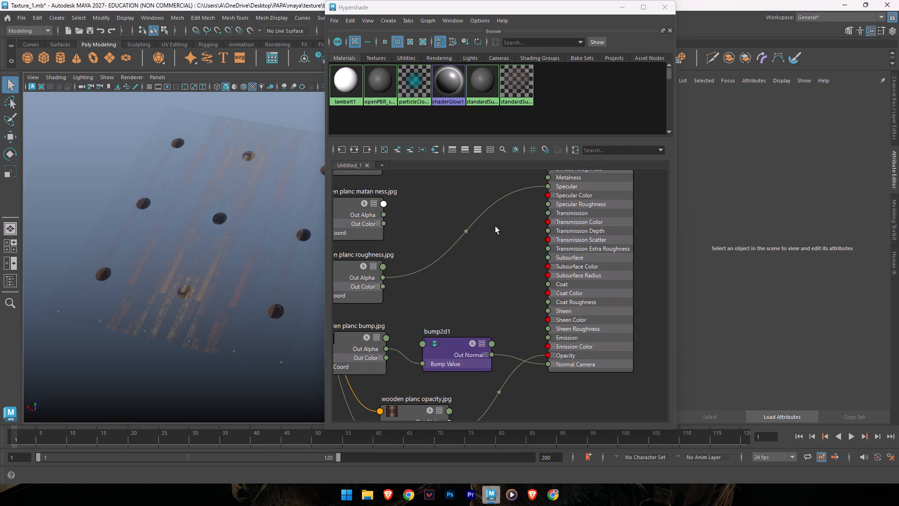
scroll(492, 228, "down", 1)
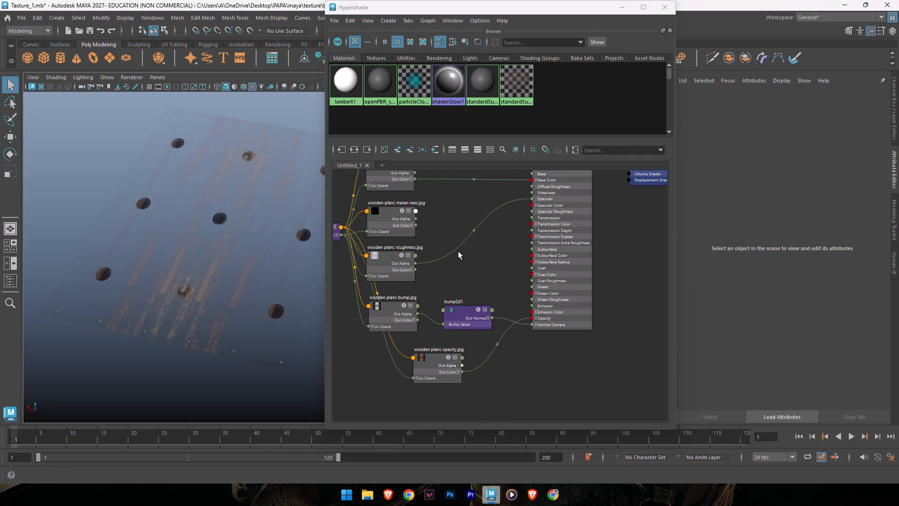
middle_click_drag(460, 259, 460, 272, "alt")
scroll(460, 259, "down", 1, "alt")
scroll(460, 270, "up", 1, "alt")
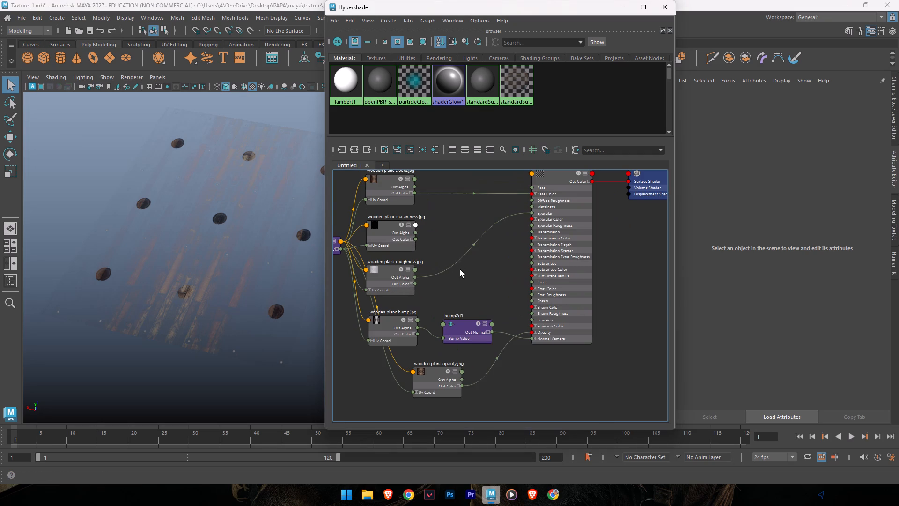
middle_click_drag(478, 303, 481, 314, "alt")
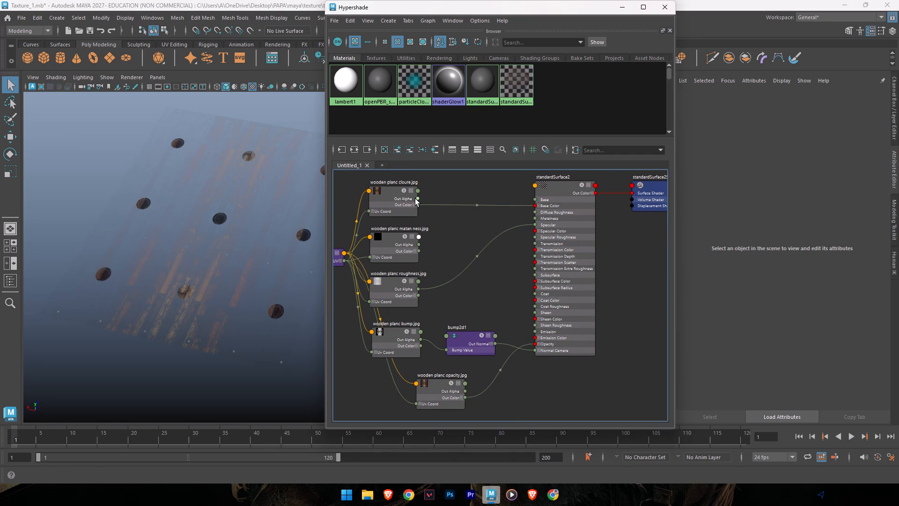
left_click(385, 195)
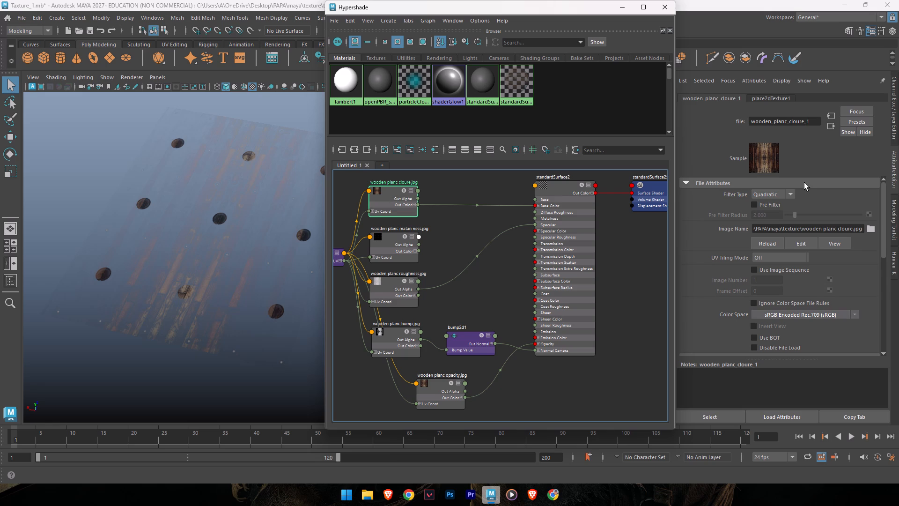
scroll(791, 238, "up", 5)
left_click(766, 161)
double_click(766, 161)
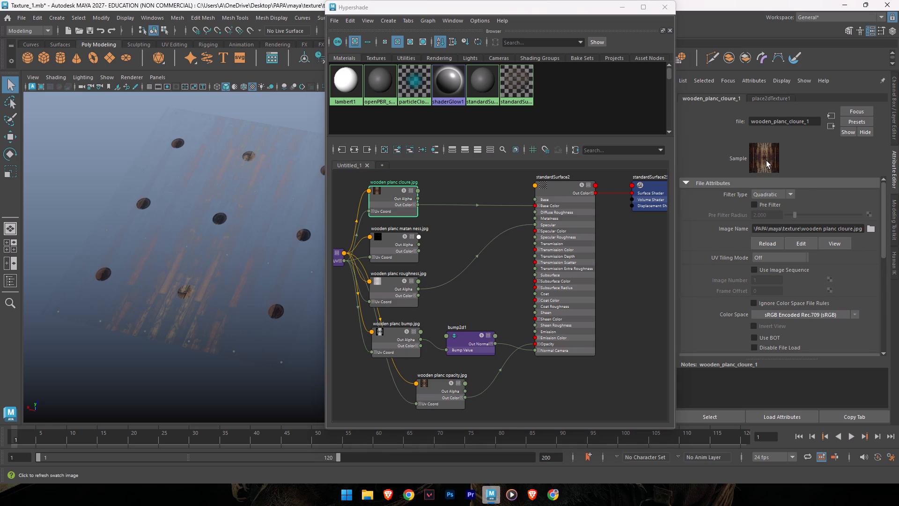
triple_click(768, 156)
triple_click(768, 156)
double_click(768, 156)
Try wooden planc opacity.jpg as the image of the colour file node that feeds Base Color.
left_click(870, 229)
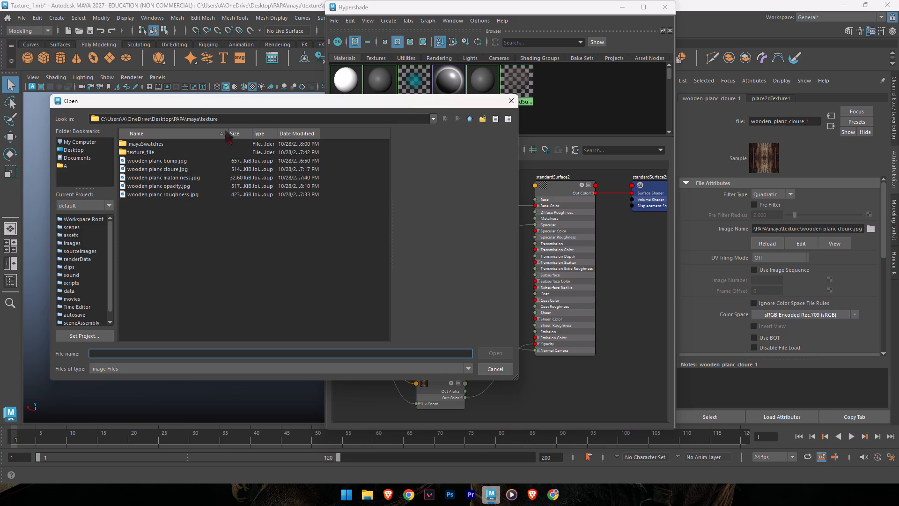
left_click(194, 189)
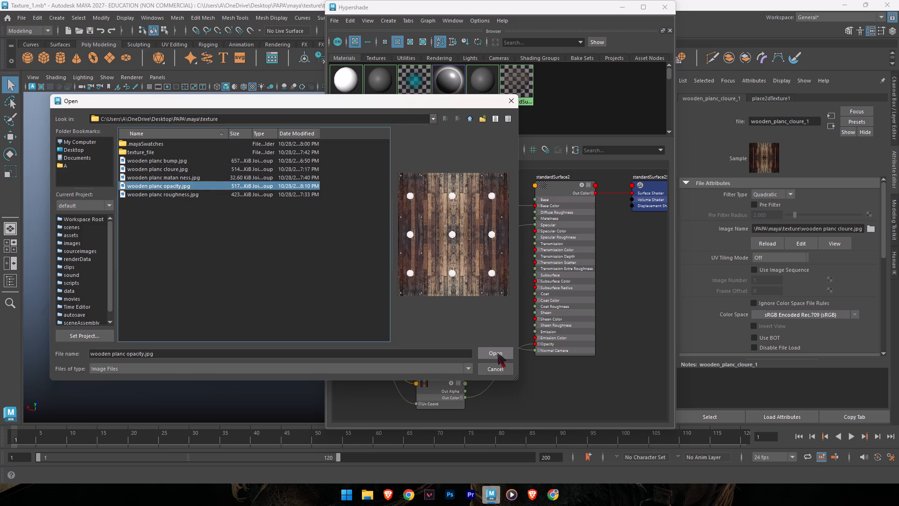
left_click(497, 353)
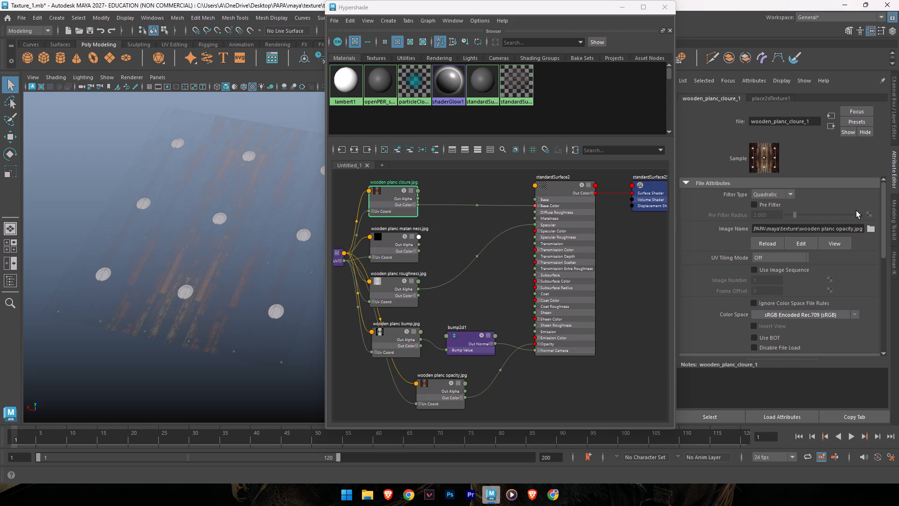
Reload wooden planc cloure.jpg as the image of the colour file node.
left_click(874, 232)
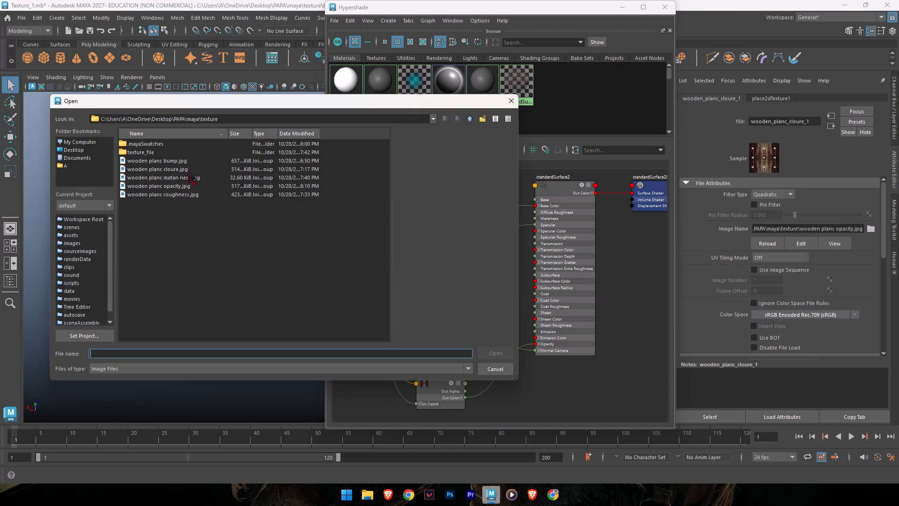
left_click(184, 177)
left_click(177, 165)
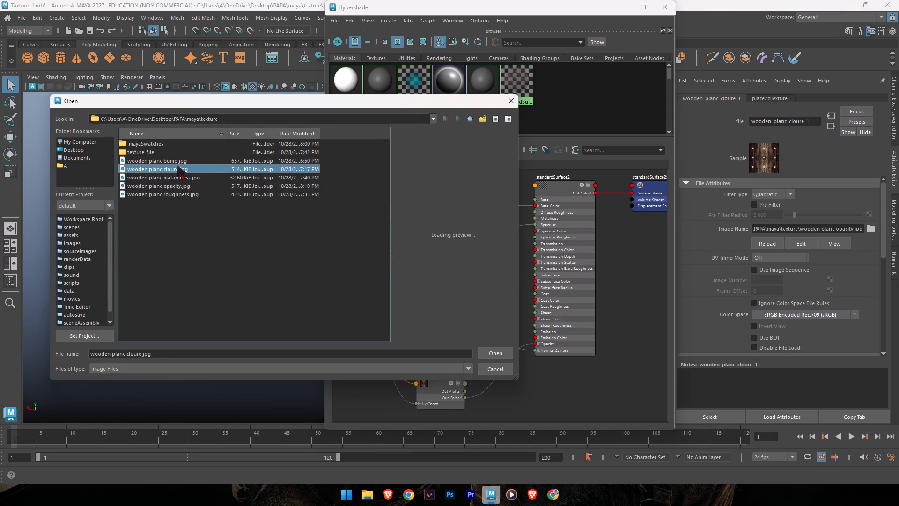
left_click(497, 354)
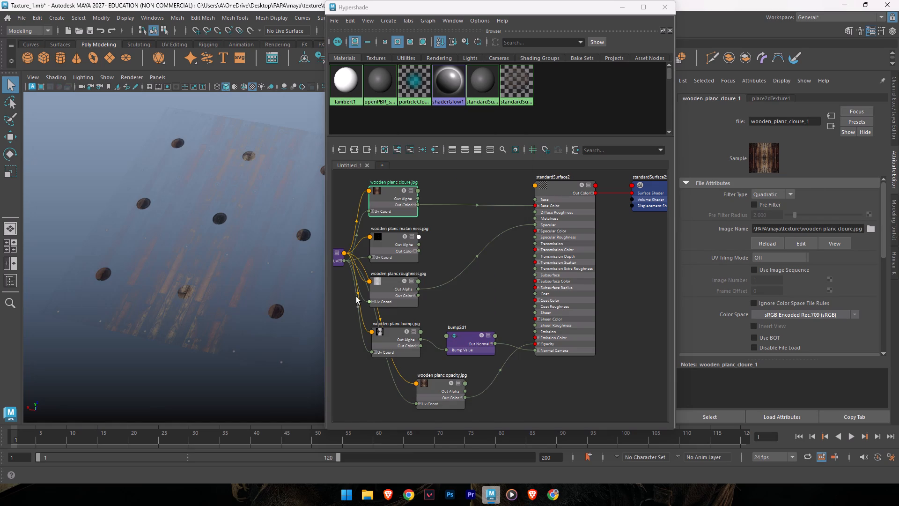
Inspect the plank plane from several angles, repeatedly switching between plain shaded and textured display.
scroll(231, 254, "down", 1)
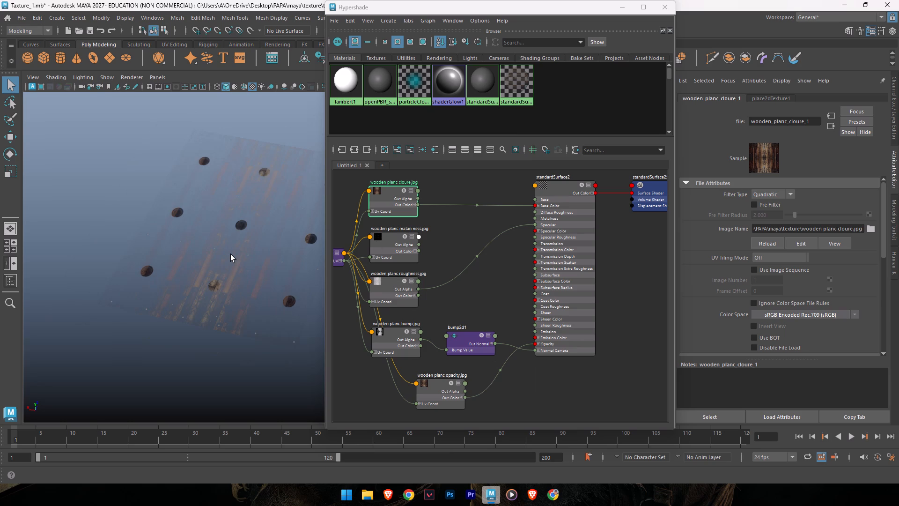
scroll(231, 254, "up", 1)
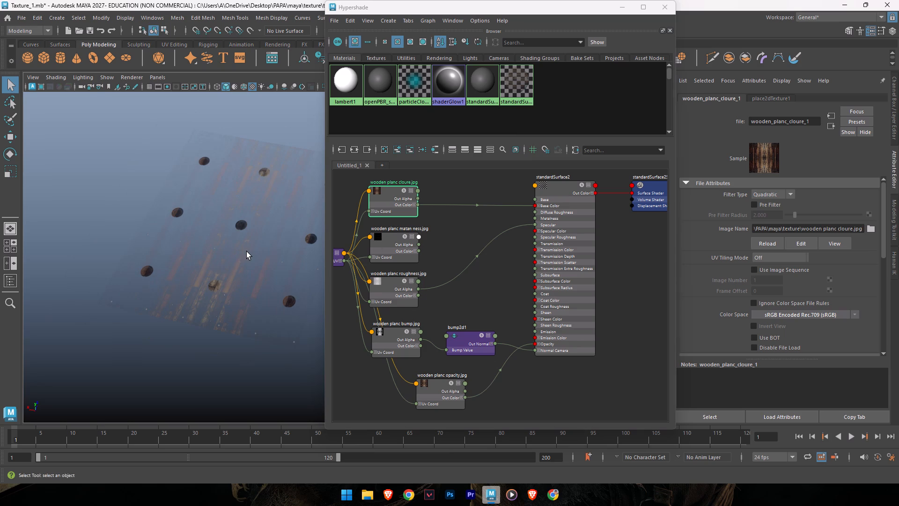
key("ctrl+z")
key("ctrl+z")
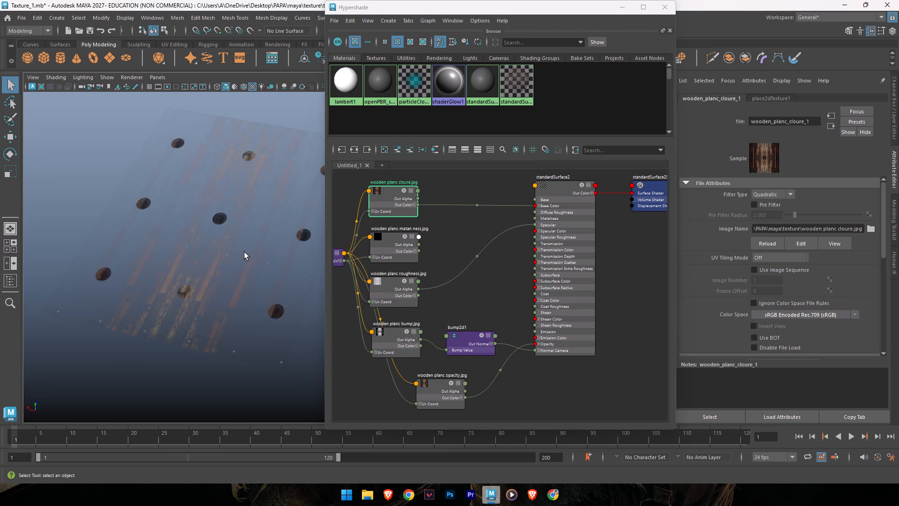
left_click(244, 252)
middle_click_drag(241, 250, 218, 246, "alt")
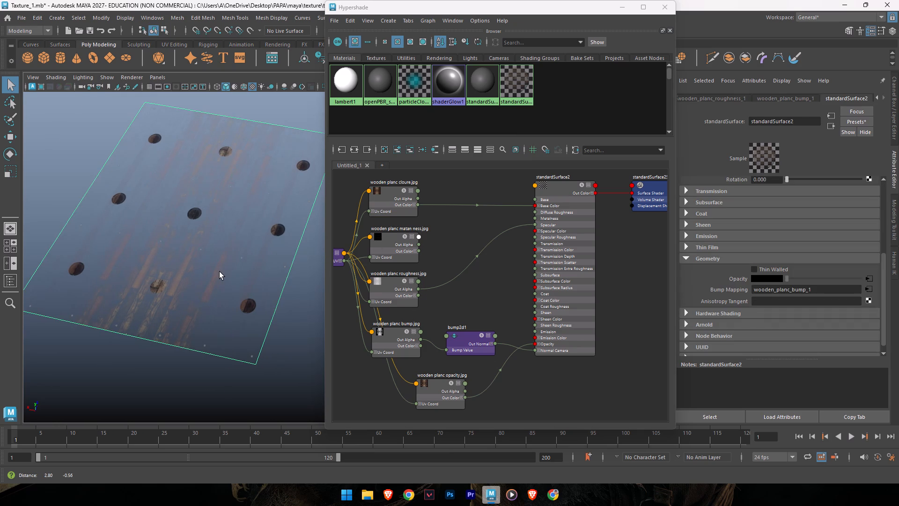
scroll(220, 272, "up", 1, "alt")
left_click_drag(228, 290, 241, 286, "alt")
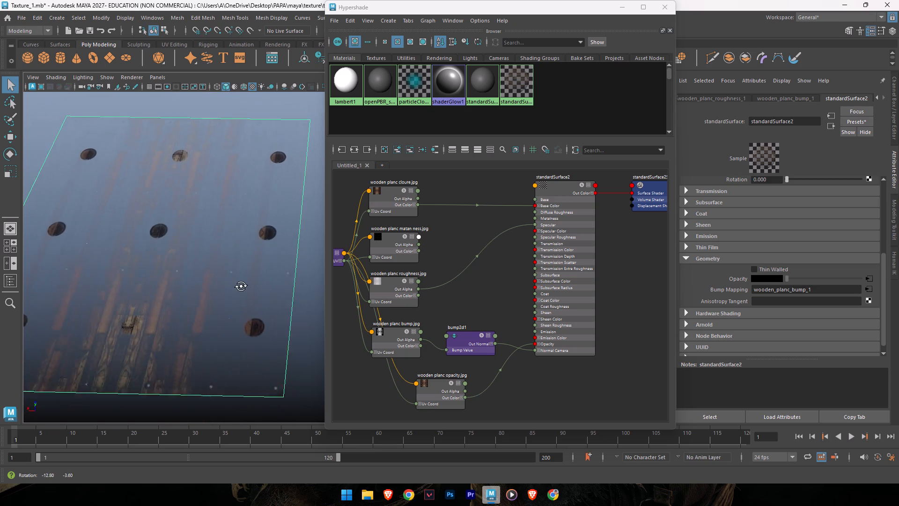
left_click_drag(241, 286, 237, 286, "alt")
middle_click_drag(250, 285, 279, 285, "alt")
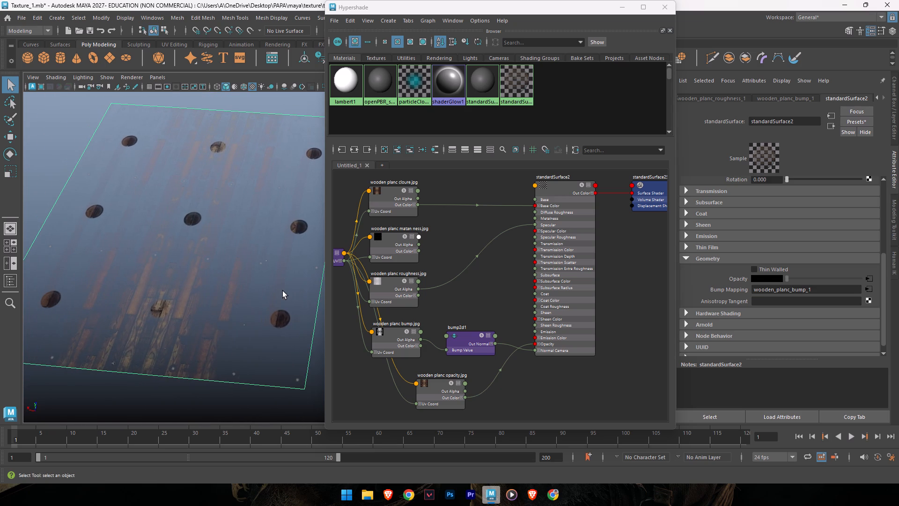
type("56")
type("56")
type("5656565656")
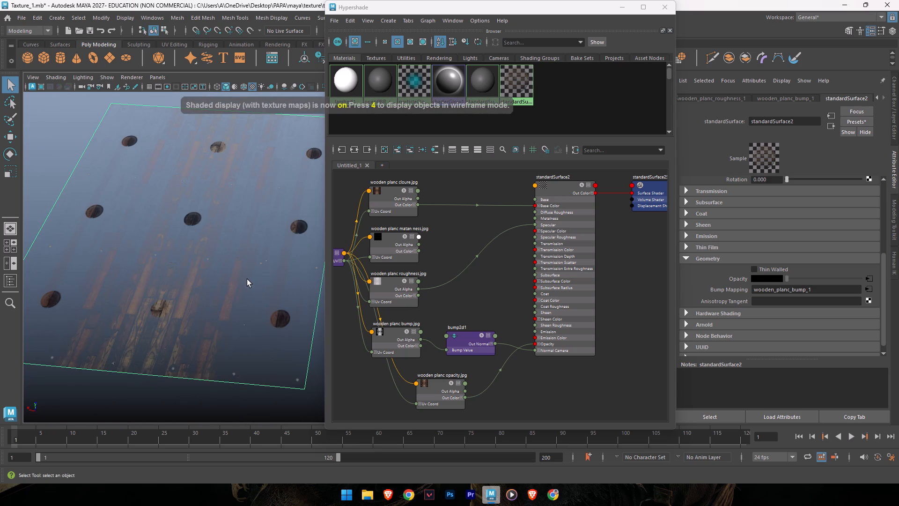
left_click(262, 328)
Examine the file attributes and colour balance settings of the wooden planc opacity.jpg node.
left_click(434, 391)
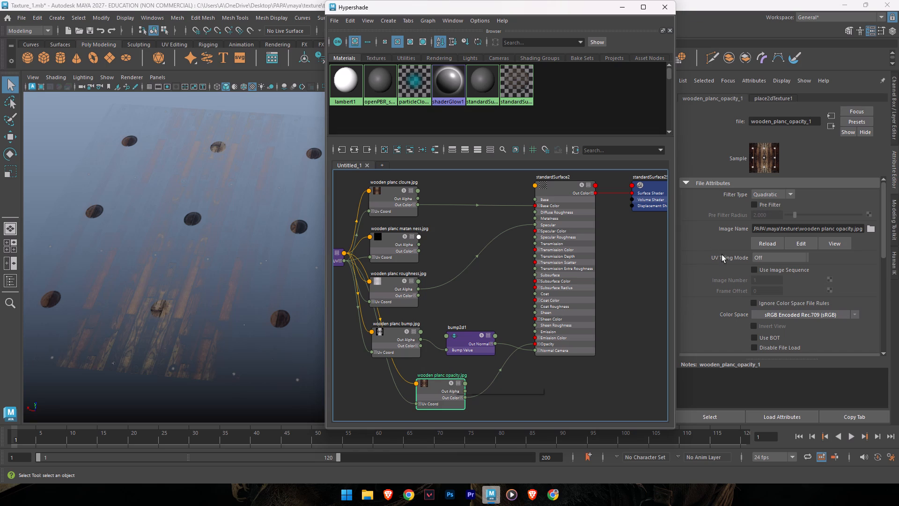
scroll(738, 280, "down", 7)
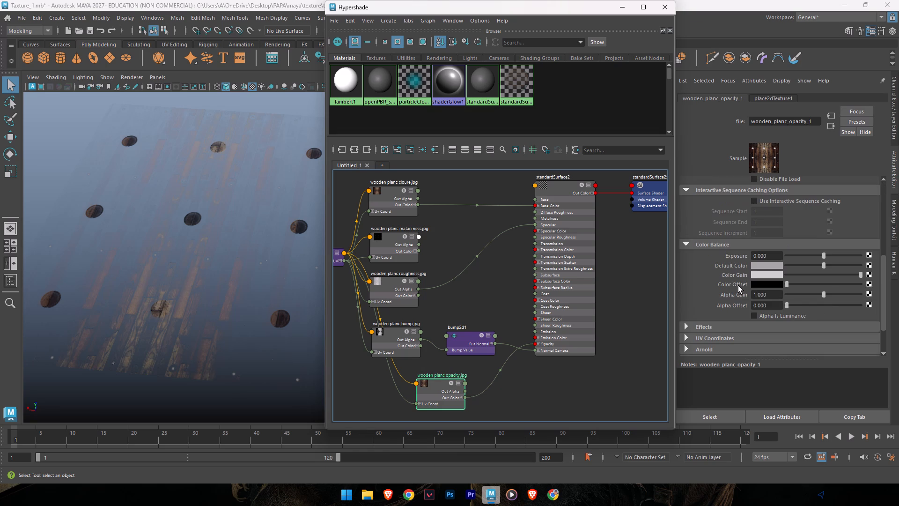
scroll(727, 262, "up", 13)
Examine the Geometry opacity and bump mapping settings of standardSurface2 and the file attributes of its bump texture.
left_click(578, 331)
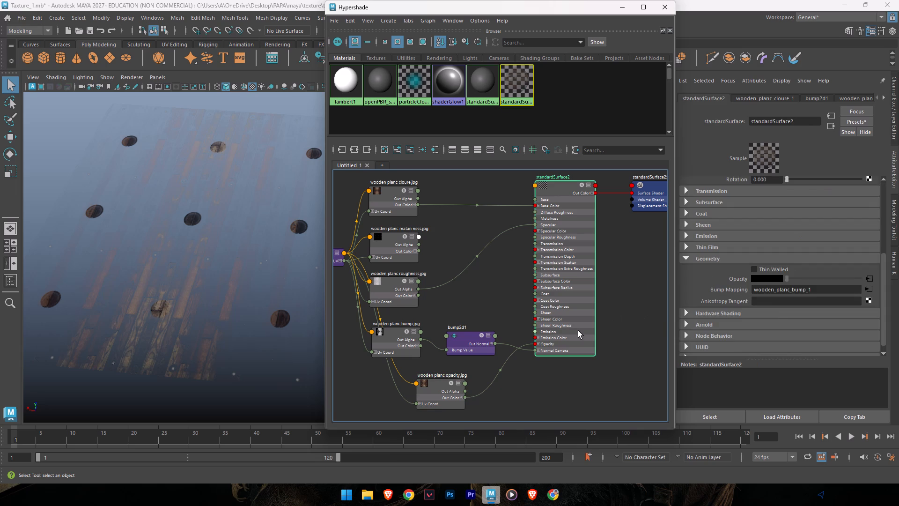
scroll(770, 298, "down", 2)
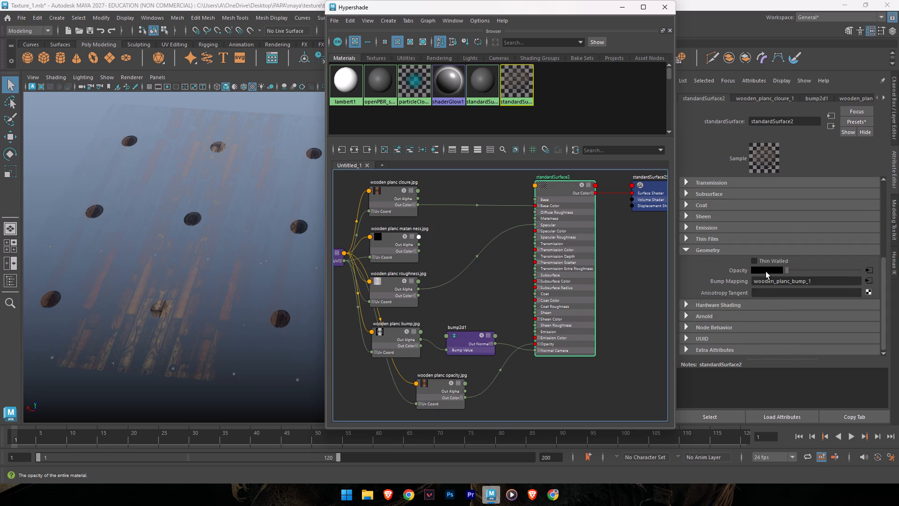
left_click(768, 269)
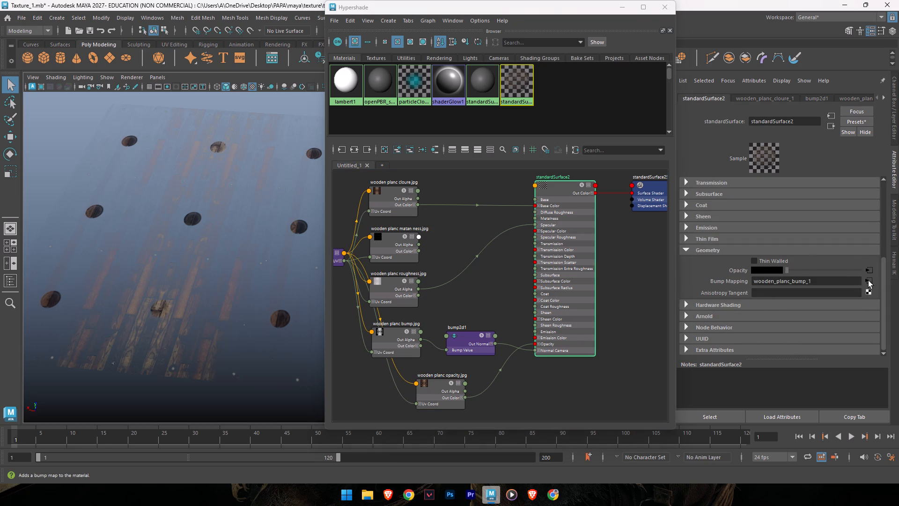
left_click(869, 280)
scroll(775, 257, "up", 4)
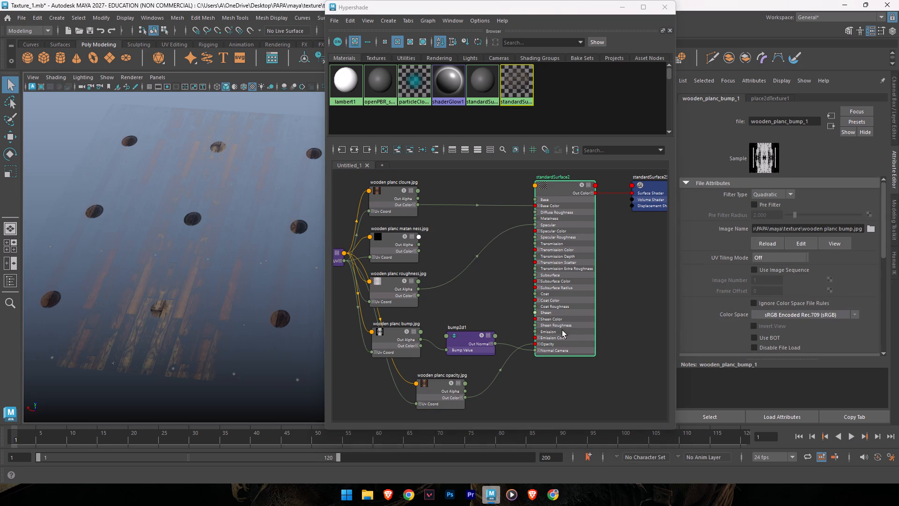
left_click(444, 394)
left_click(579, 328)
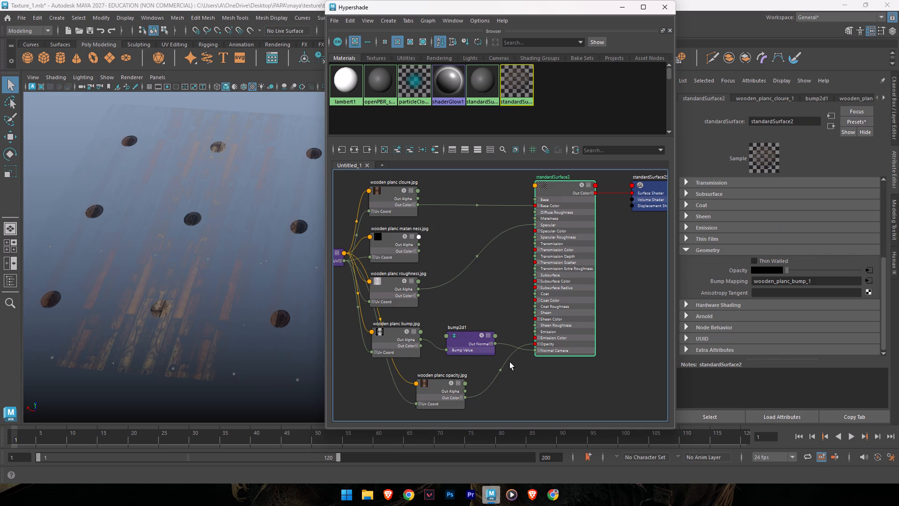
Delete the wooden planc opacity.jpg file node that feeds the Opacity of standardSurface2.
left_click(430, 392)
key("Delete")
left_click(455, 390)
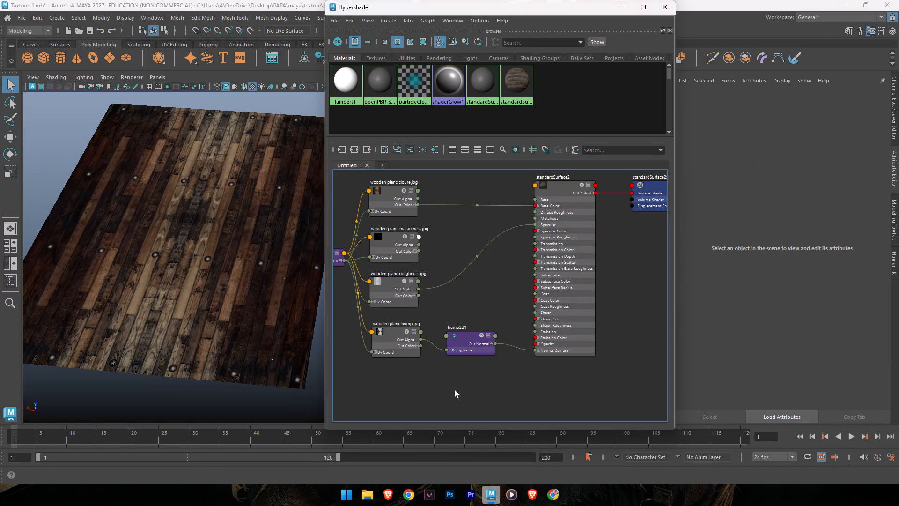
Switch to File Explorer and delete the wooden planc opacity image from the texture folder.
left_click(370, 495)
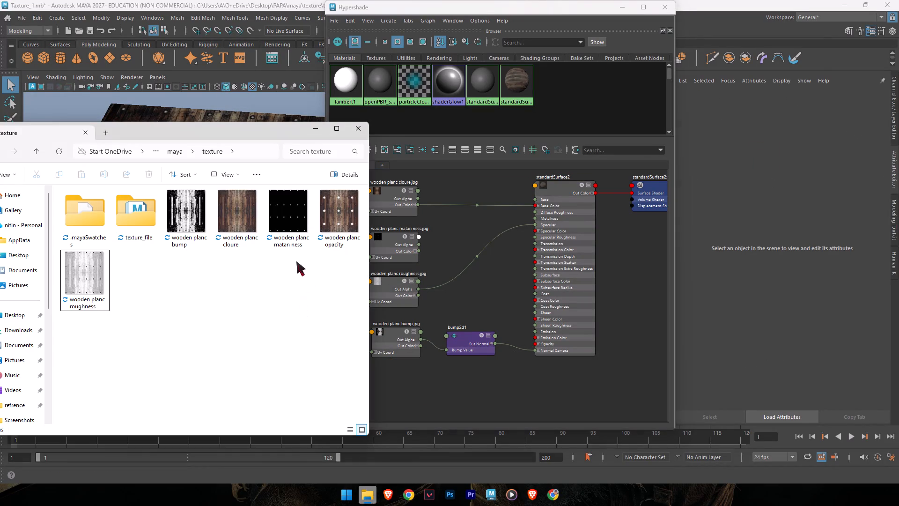
left_click(306, 276)
left_click(334, 225)
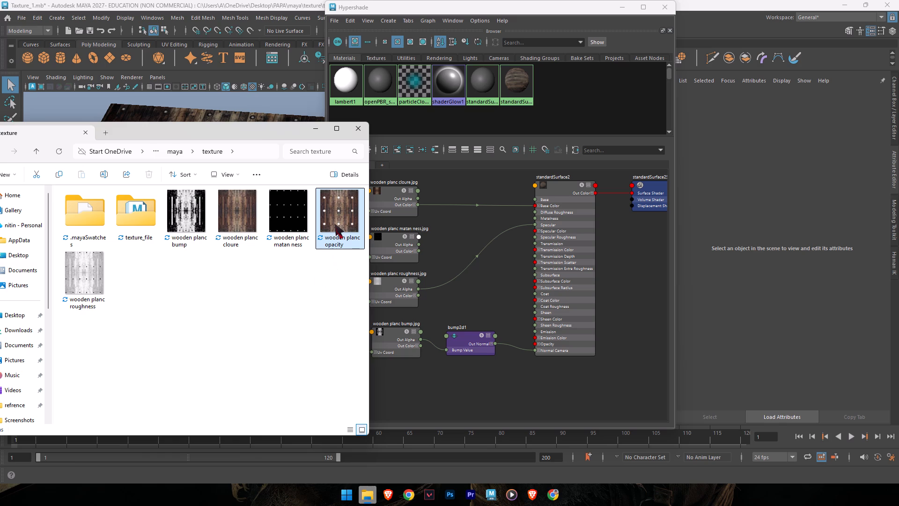
key("Delete")
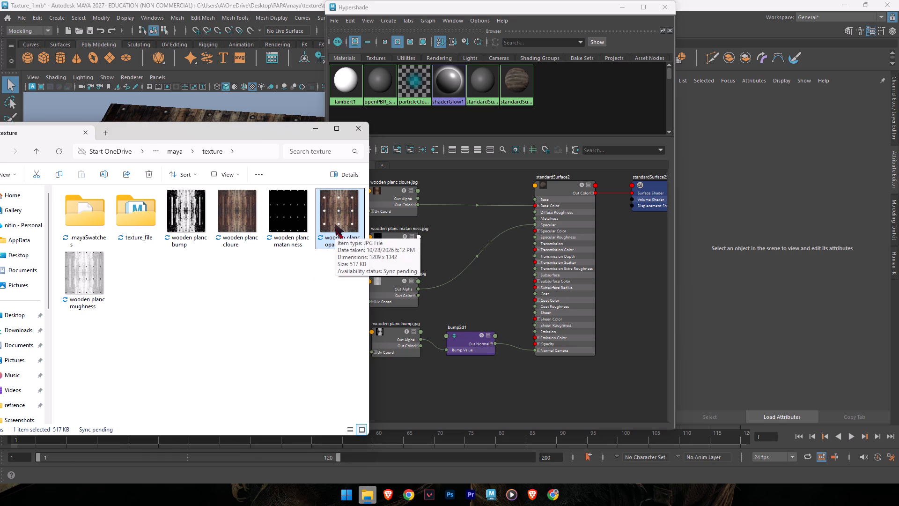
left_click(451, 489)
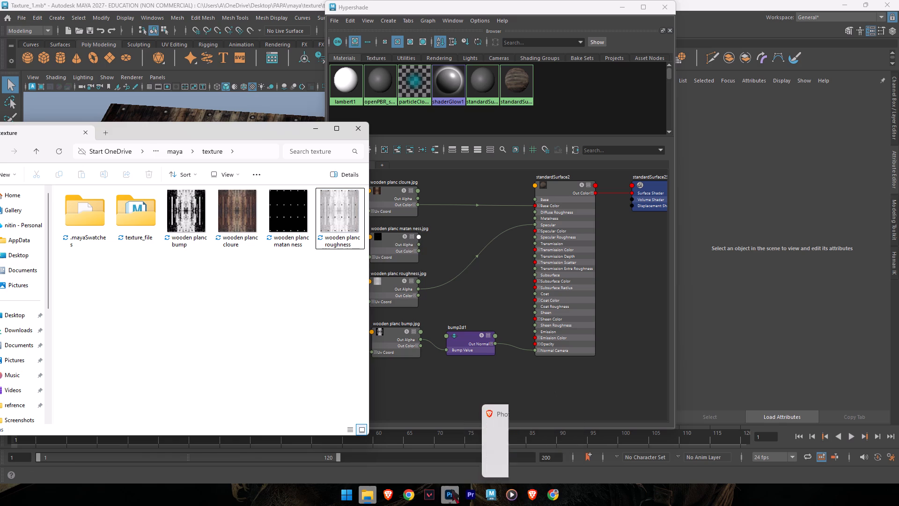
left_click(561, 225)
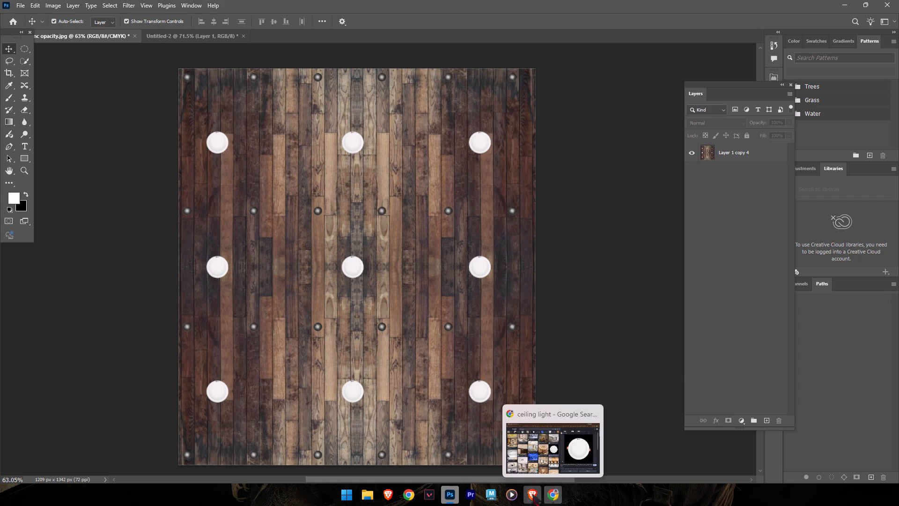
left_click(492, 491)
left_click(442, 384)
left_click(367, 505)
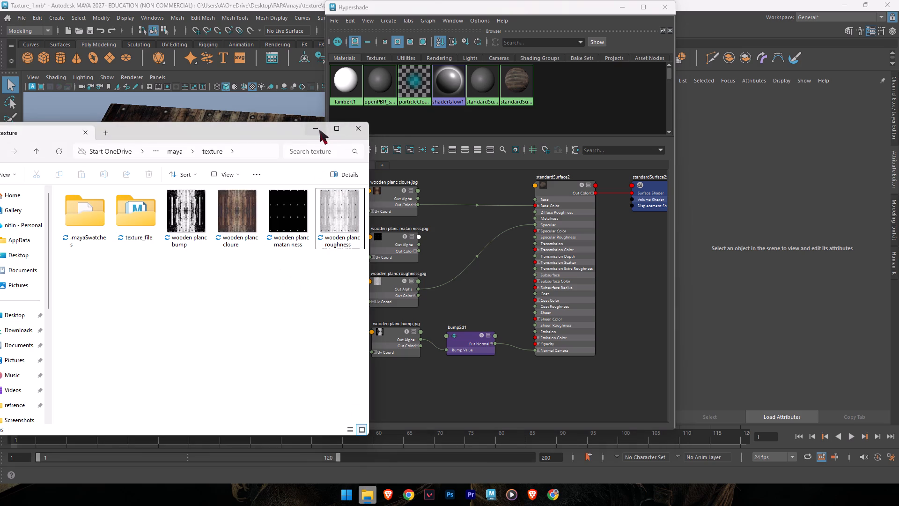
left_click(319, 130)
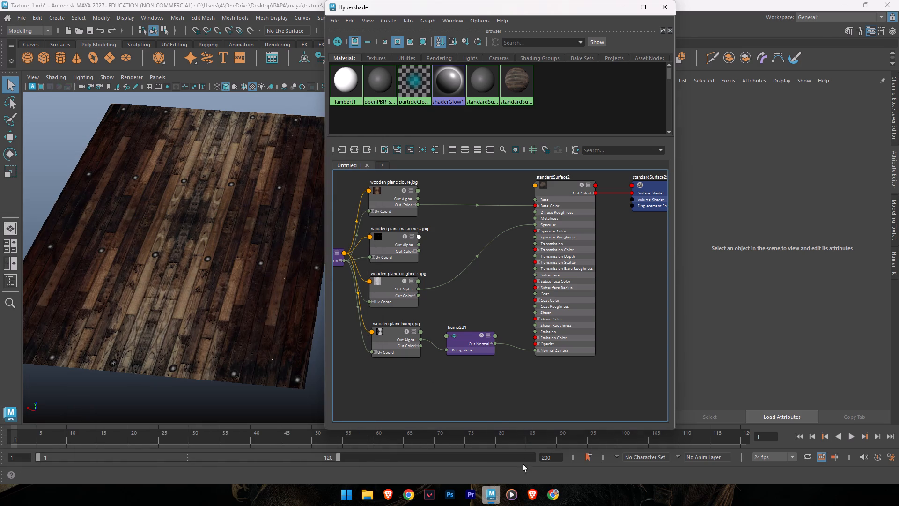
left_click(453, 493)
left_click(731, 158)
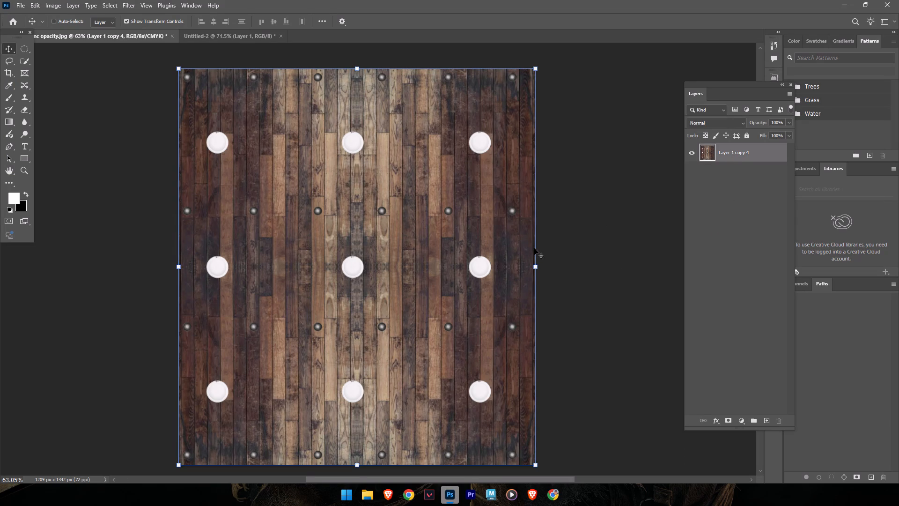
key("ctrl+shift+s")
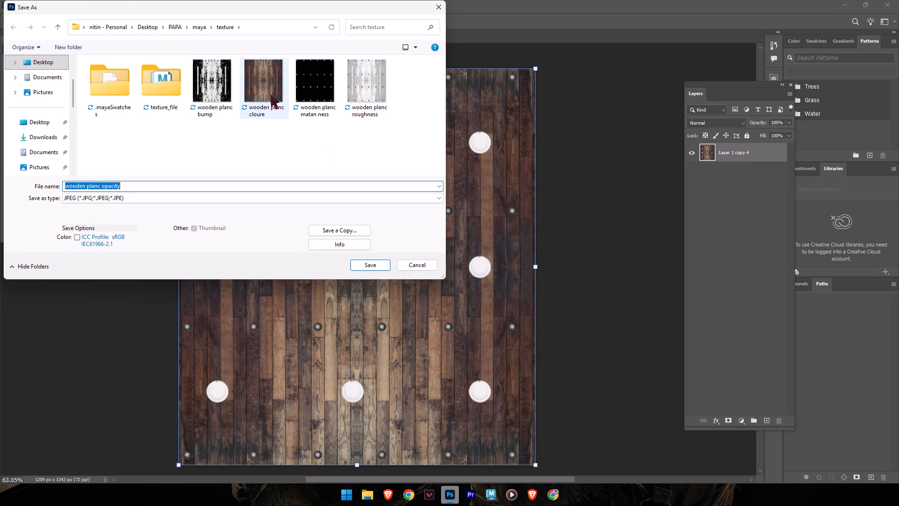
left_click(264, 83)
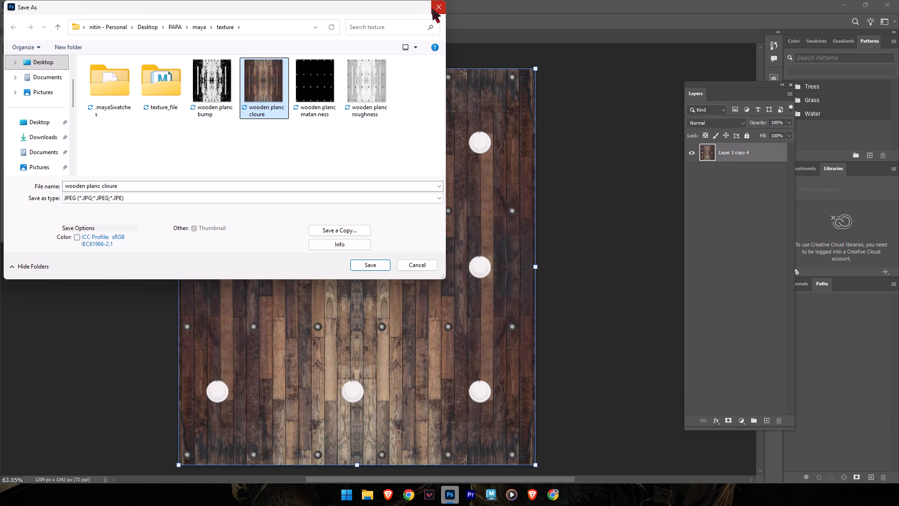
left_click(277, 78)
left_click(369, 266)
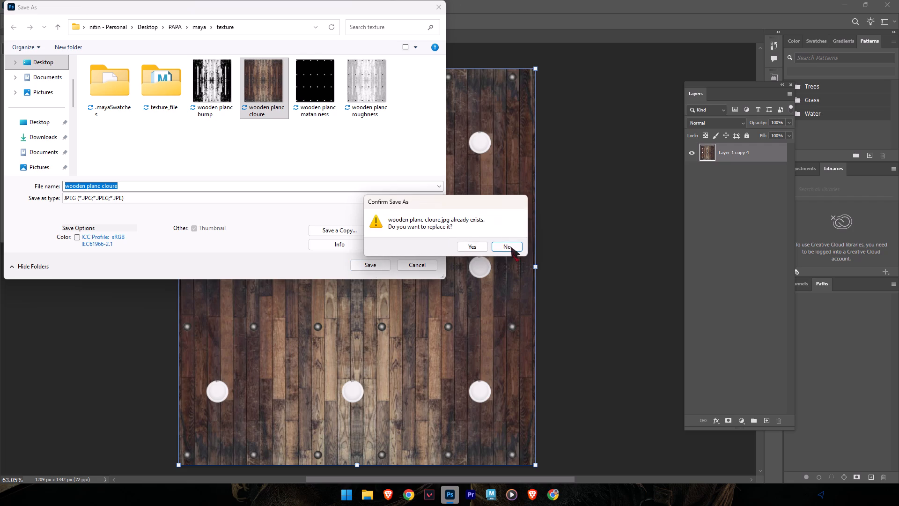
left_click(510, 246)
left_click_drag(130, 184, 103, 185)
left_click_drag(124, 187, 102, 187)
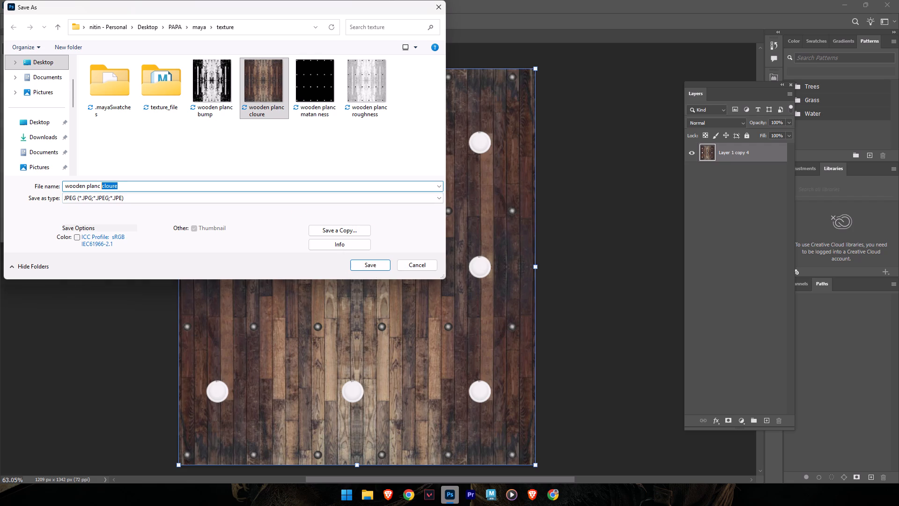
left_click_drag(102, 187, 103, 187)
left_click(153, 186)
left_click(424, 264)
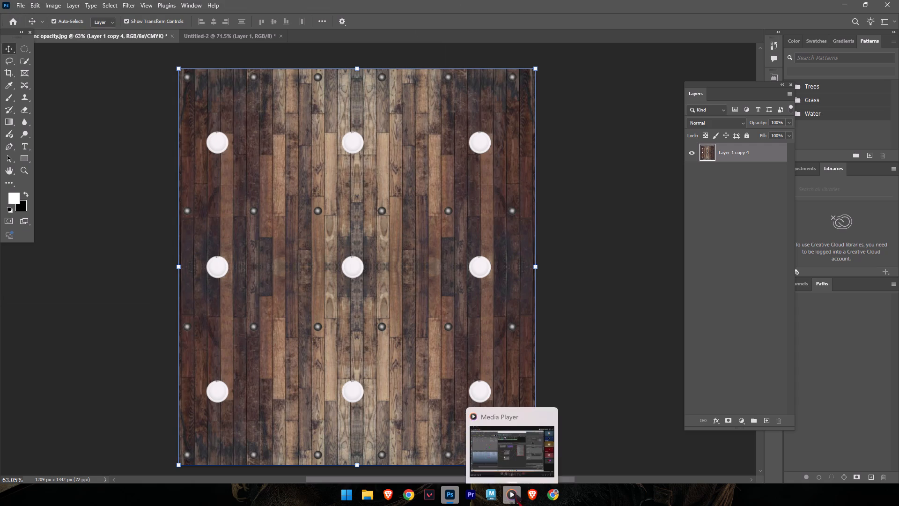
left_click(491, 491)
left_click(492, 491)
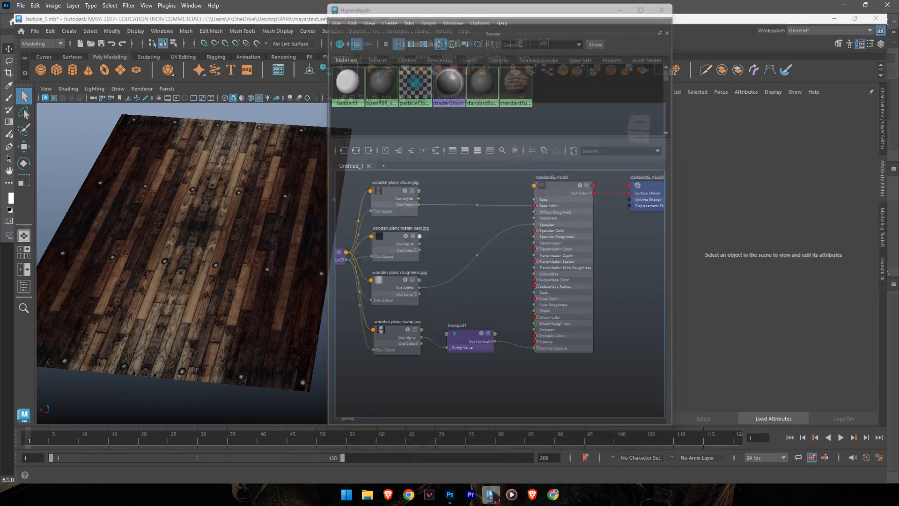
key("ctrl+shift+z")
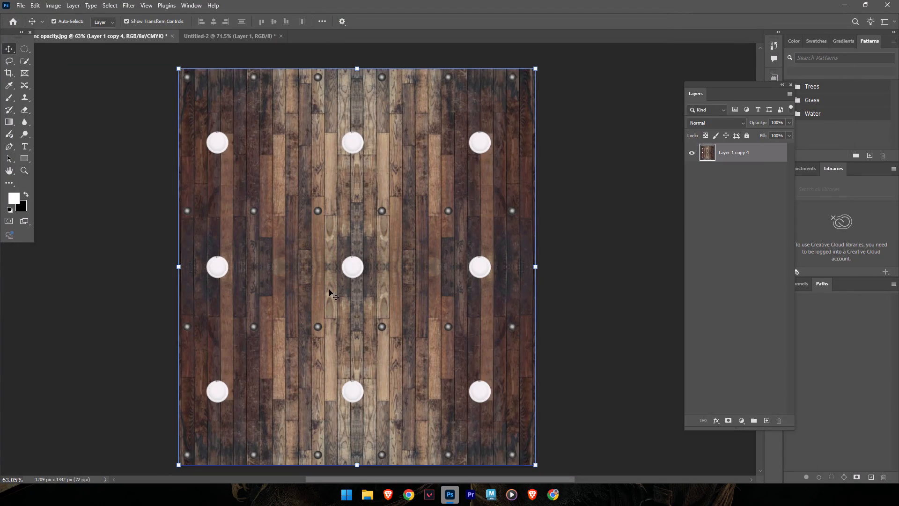
Save the Photoshop plank image with the white discs as a JPEG named wooden planc light in the texture folder.
key("ctrl+shift+s")
left_click_drag(132, 185, 101, 185)
type("light")
key("Return")
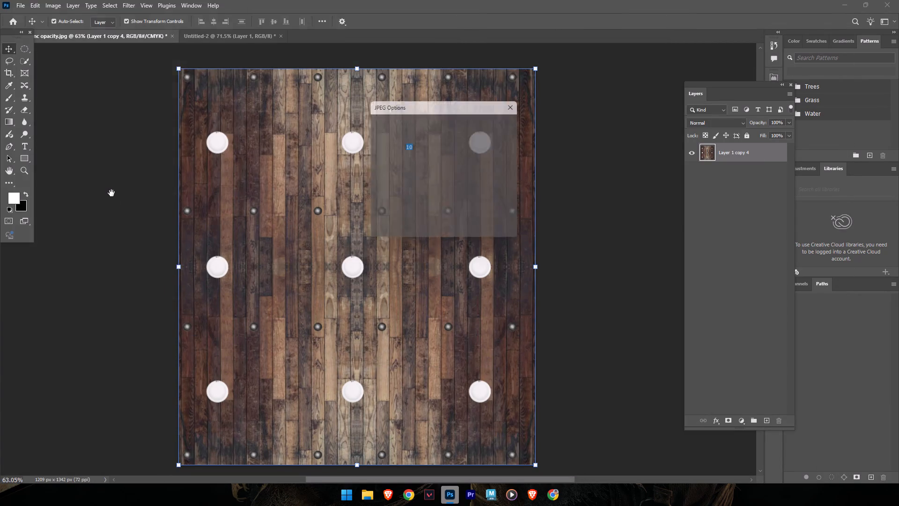
left_click(498, 121)
left_click(582, 181)
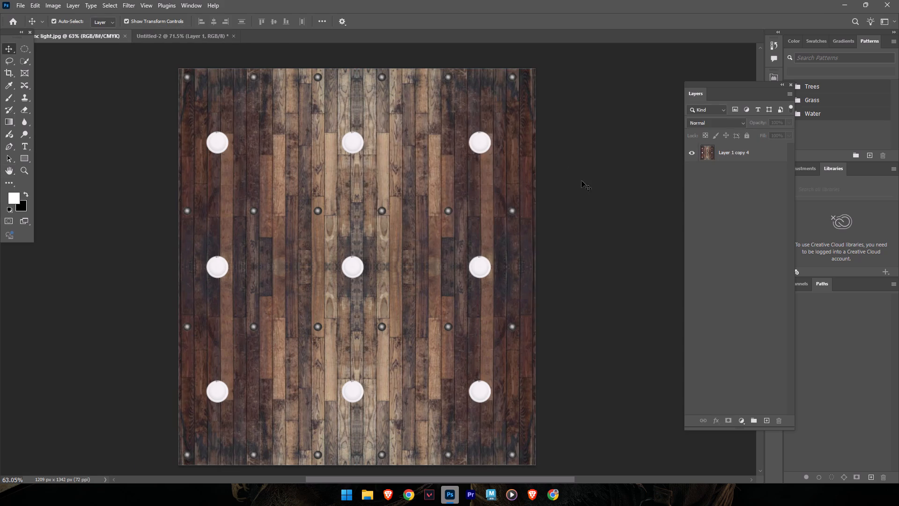
Undo the white disc edits back to the merged white jagged patch, Layer 2 copy 4, over the planks.
left_click(738, 152)
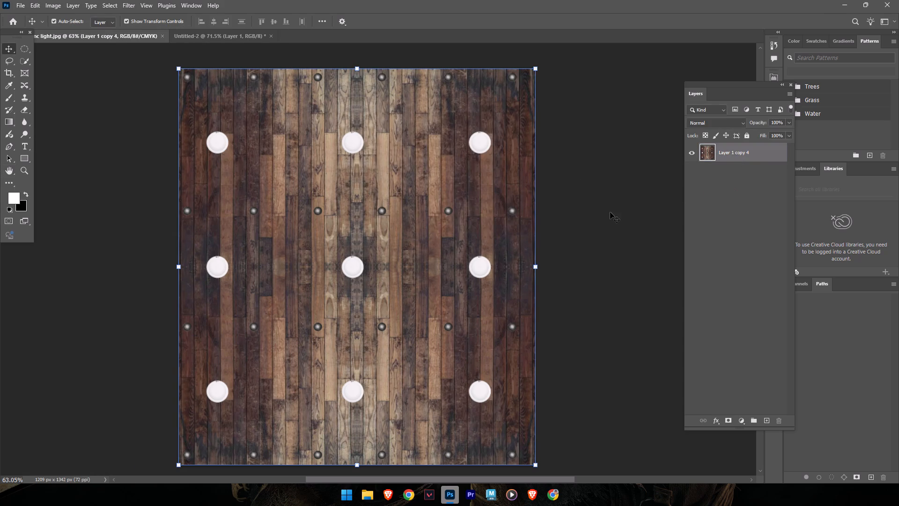
key("ctrl+z")
key("ctrl+z")
key("ctrl+z")
key("ctrl+z")
key("ctrl+z")
key("ctrl+z")
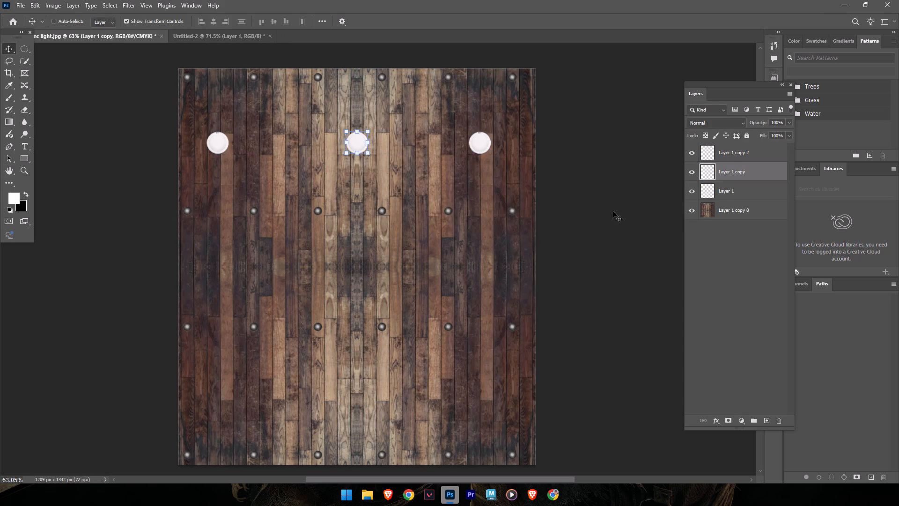
key("ctrl+z")
key("ctrl+z")
key("ctrl+z")
key("ctrl+z")
key("ctrl+z")
key("ctrl+z")
key("ctrl+z")
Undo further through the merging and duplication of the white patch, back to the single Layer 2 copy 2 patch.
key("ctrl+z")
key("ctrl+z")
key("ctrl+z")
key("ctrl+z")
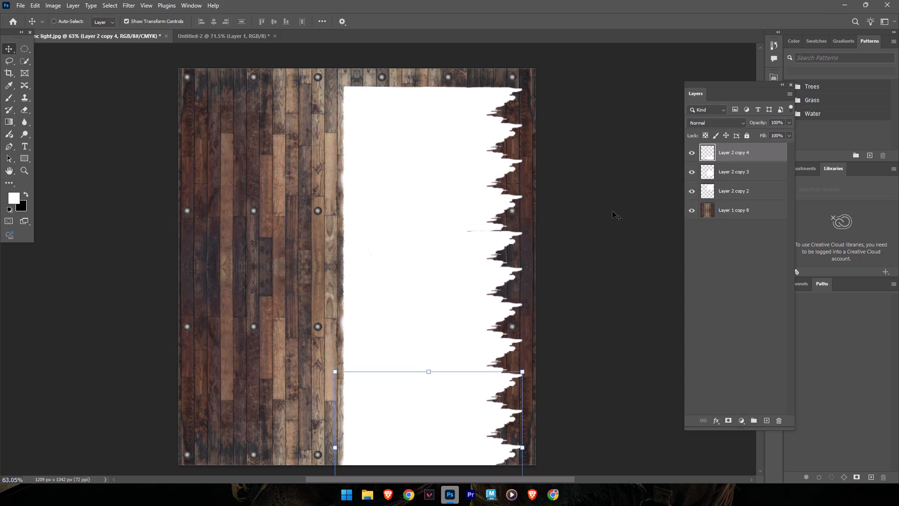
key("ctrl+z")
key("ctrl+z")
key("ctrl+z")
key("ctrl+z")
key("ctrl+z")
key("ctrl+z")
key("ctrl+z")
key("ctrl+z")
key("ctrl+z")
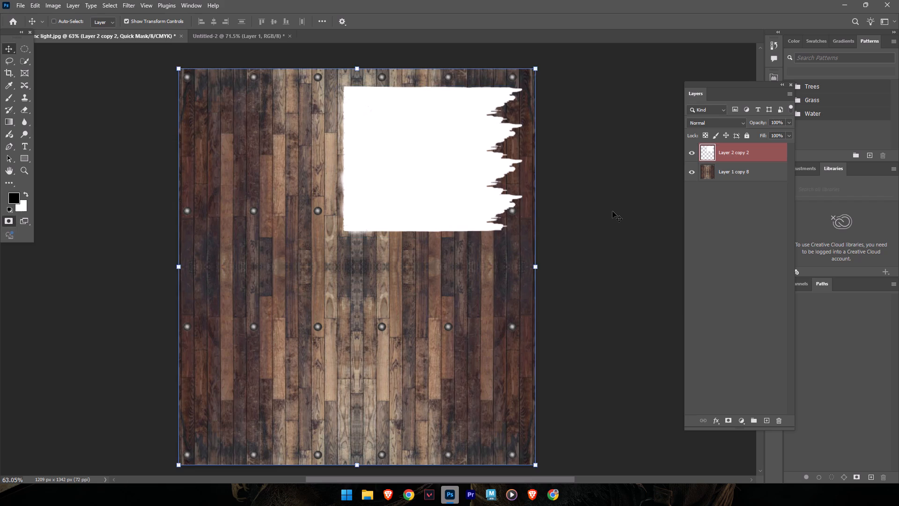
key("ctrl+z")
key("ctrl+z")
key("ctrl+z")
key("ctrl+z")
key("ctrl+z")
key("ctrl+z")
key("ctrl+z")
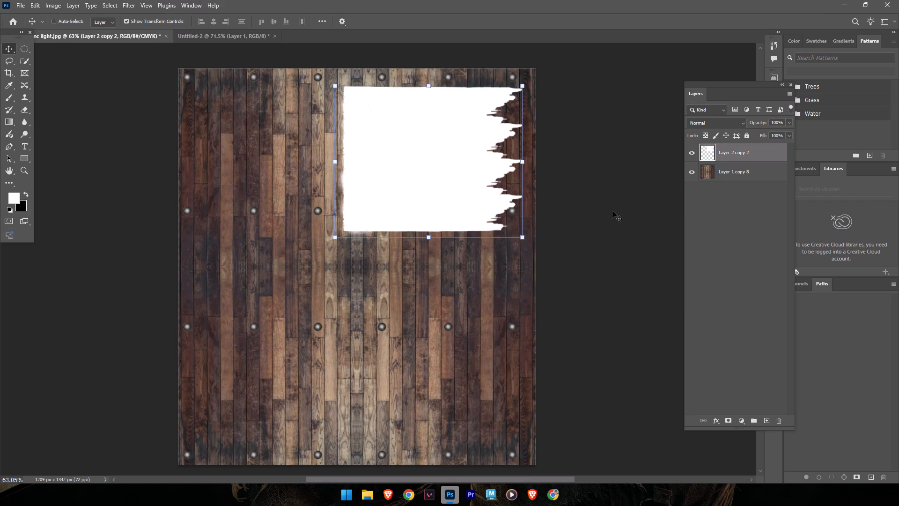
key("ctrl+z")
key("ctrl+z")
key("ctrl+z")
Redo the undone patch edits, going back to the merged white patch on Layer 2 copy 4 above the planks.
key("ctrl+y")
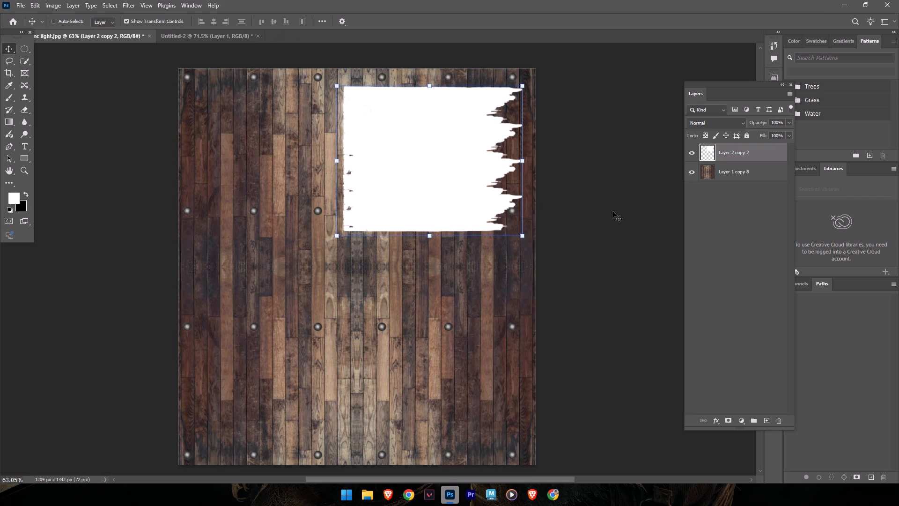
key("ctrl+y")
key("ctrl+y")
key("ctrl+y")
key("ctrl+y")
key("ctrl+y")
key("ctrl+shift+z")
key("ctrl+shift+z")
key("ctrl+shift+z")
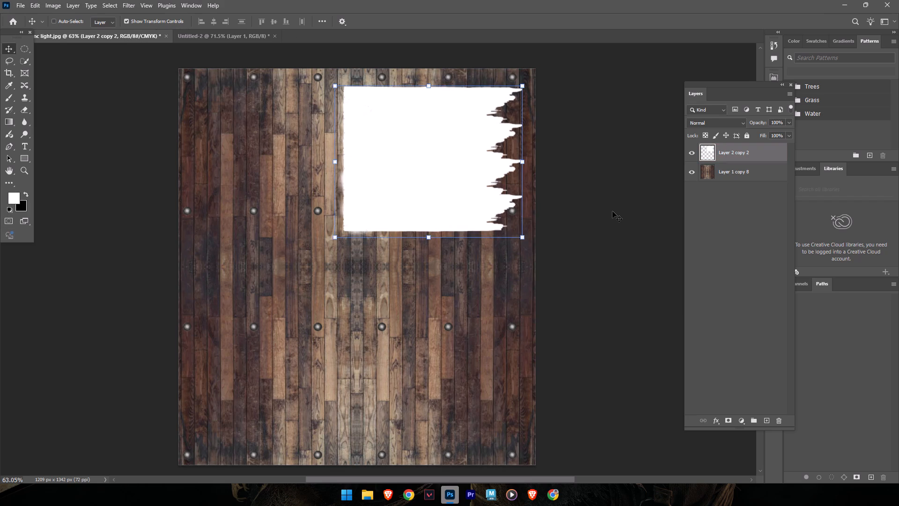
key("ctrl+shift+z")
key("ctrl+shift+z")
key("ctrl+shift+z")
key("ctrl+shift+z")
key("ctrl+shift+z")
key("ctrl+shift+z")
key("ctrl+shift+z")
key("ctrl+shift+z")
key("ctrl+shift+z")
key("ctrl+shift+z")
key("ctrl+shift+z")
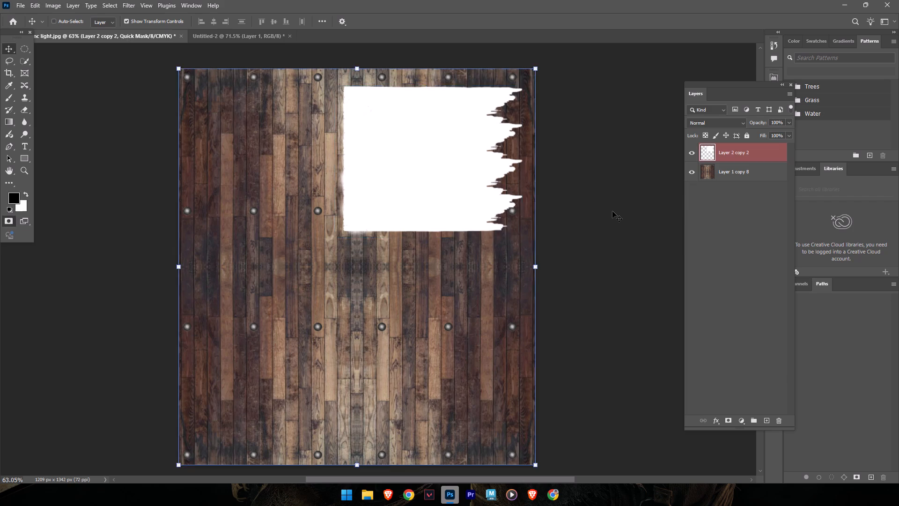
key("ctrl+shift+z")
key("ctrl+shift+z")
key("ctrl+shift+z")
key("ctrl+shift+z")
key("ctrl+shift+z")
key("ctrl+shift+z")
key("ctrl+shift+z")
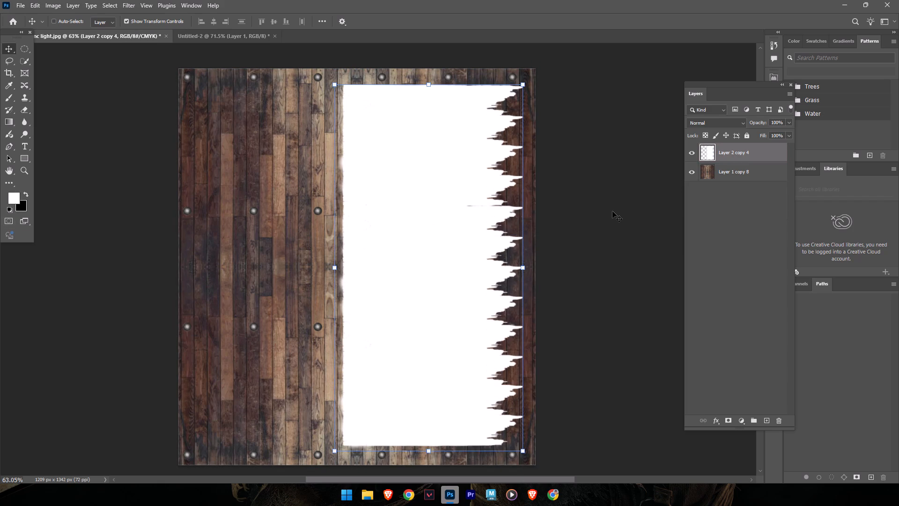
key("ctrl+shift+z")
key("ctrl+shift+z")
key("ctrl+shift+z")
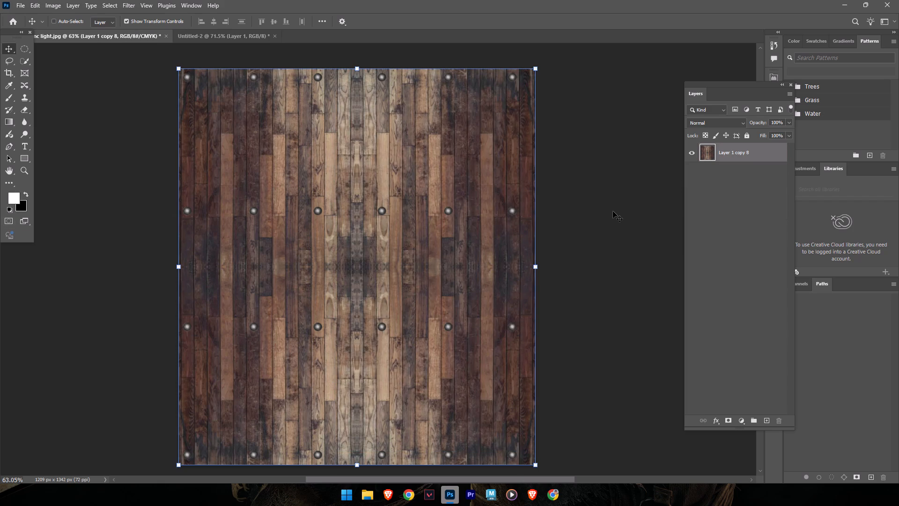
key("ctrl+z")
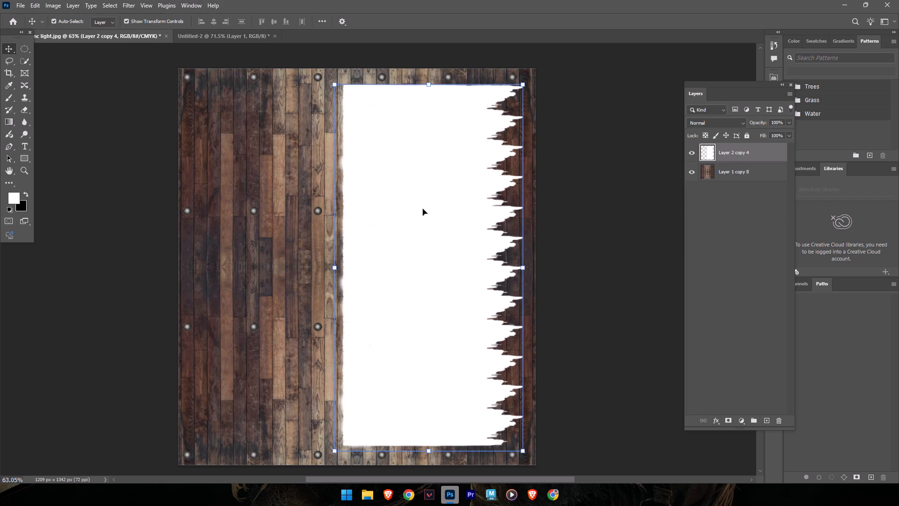
Duplicate the white jagged patch, flip the copy horizontally and align it over the opposite half of the planks.
left_click(447, 187)
left_click_drag(435, 228, 297, 226, "alt")
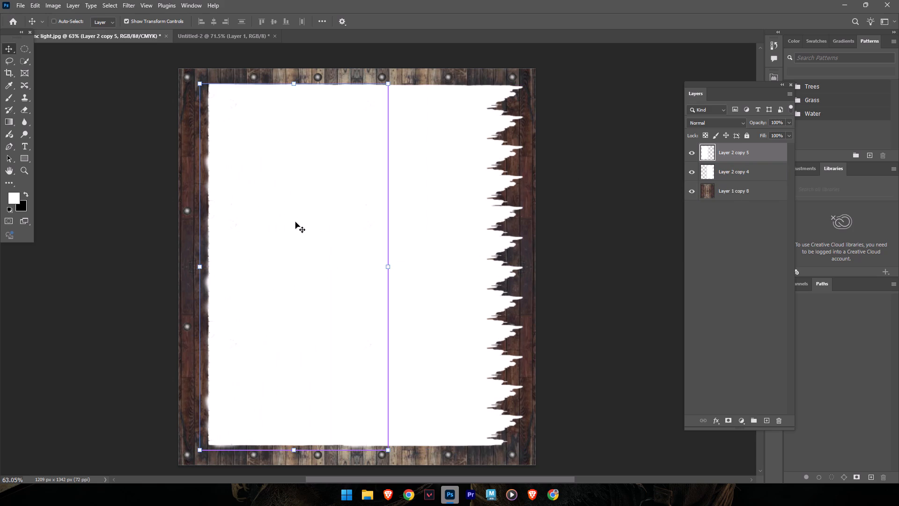
key("ctrl+t")
right_click(310, 228)
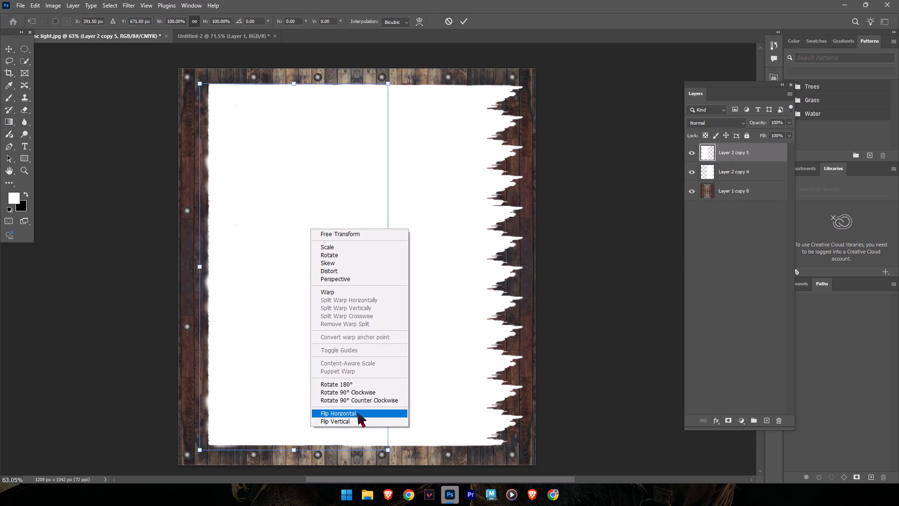
left_click(357, 413)
left_click_drag(326, 313, 305, 314)
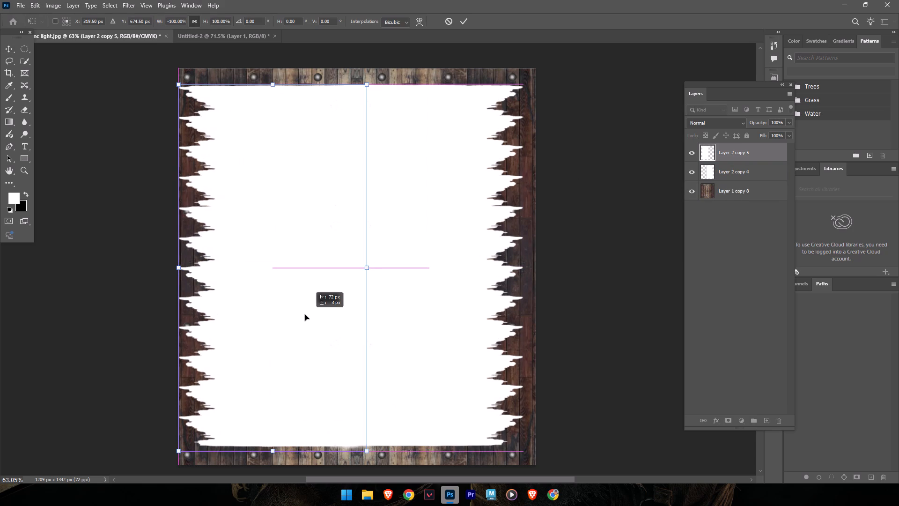
left_click_drag(305, 314, 313, 314)
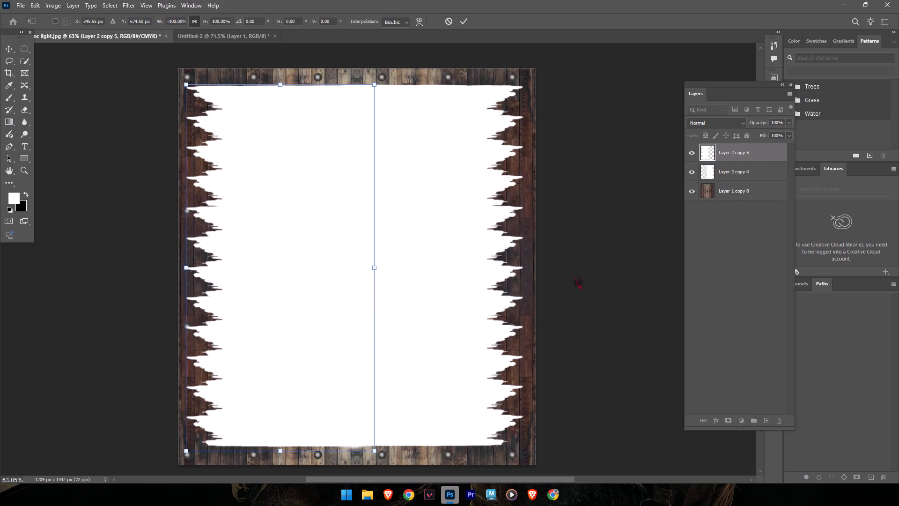
Merge the two mirrored white patches, and merge the result with the planks into one layer.
left_click(723, 174, "shift")
key("ctrl+e")
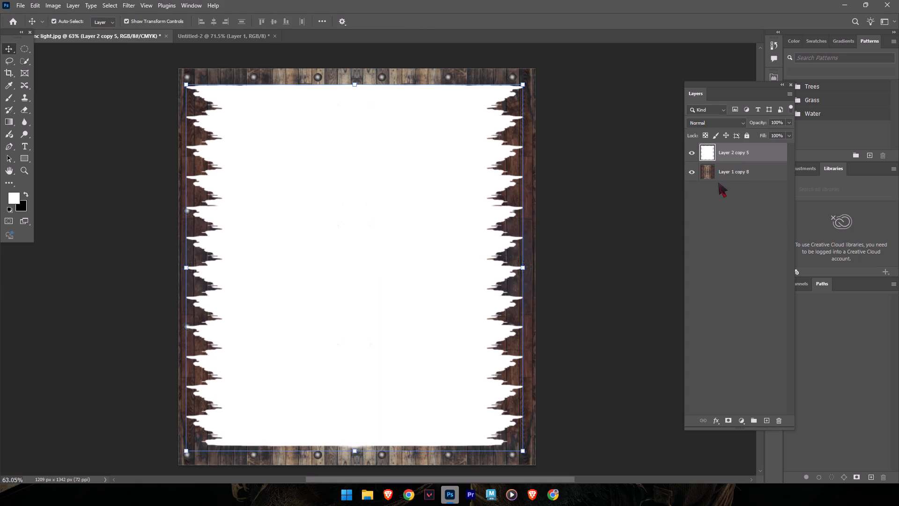
left_click(742, 169, "shift")
key("ctrl+shift+e")
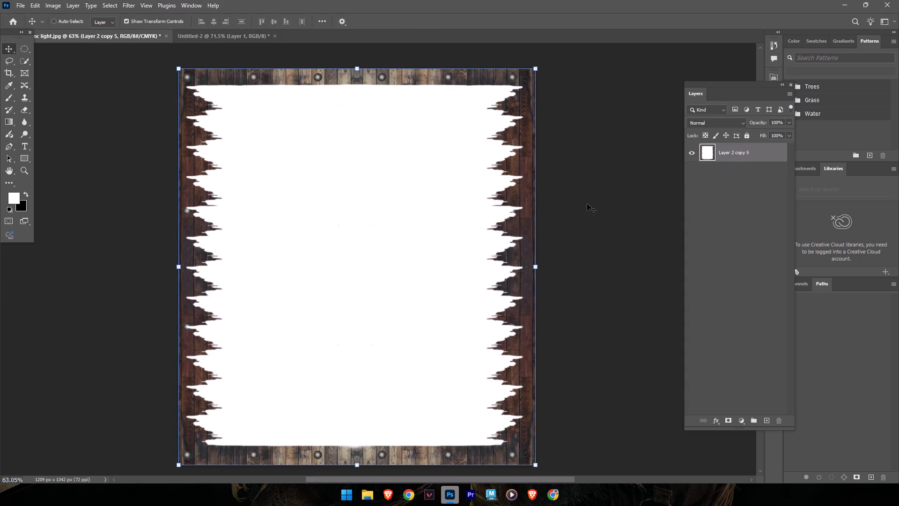
Save the merged image as a JPEG named wooden planc opsecity in the texture folder, at quality 10.
key("ctrl+shift+s")
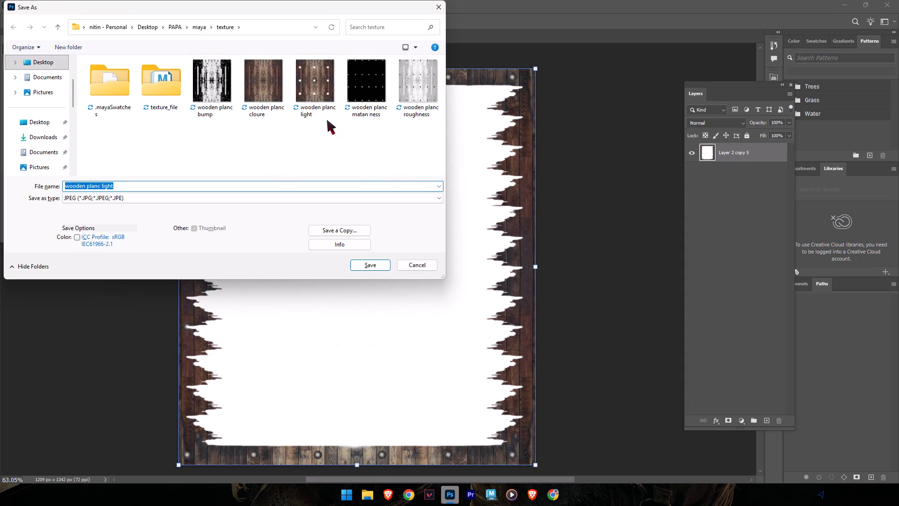
left_click_drag(140, 188, 103, 190)
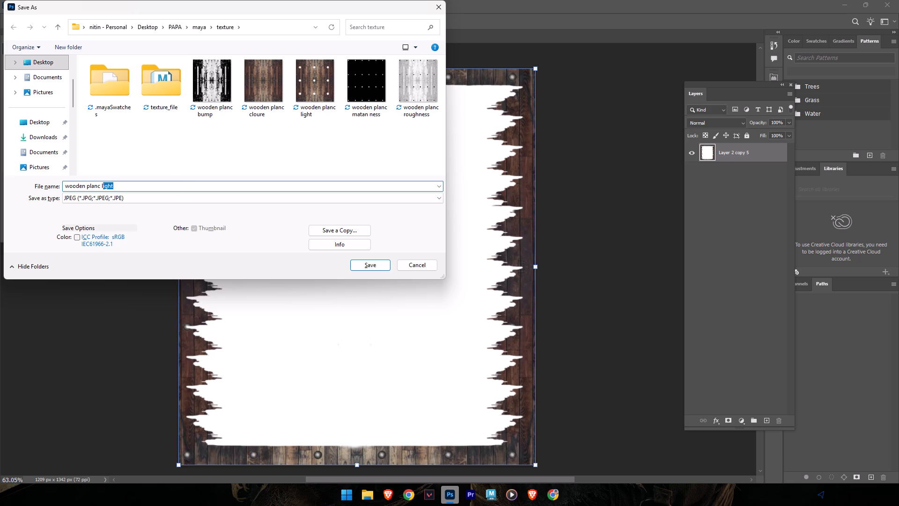
left_click_drag(103, 190, 101, 190)
type("op")
type("secity")
key("Return")
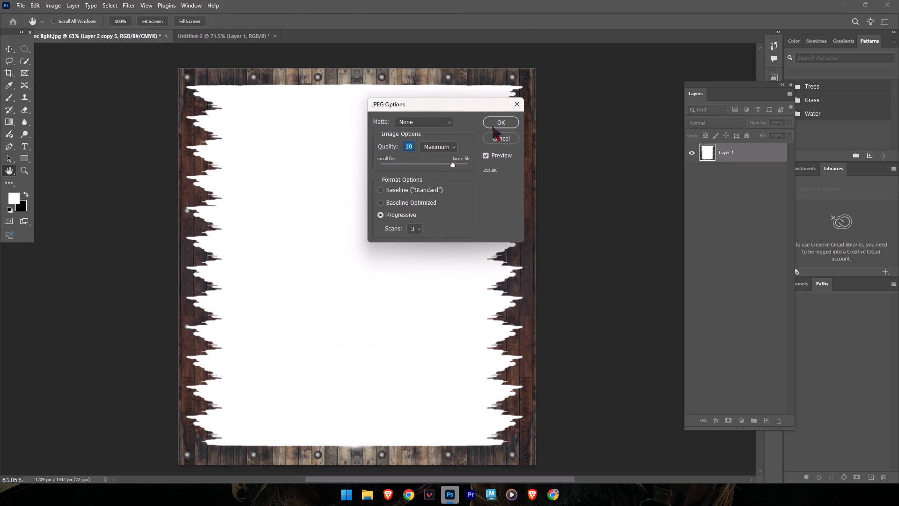
left_click(494, 123)
left_click(584, 194)
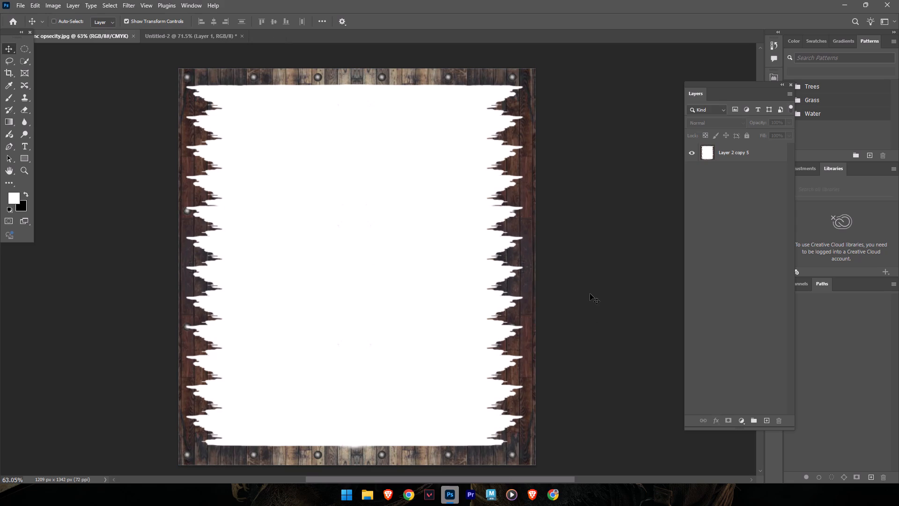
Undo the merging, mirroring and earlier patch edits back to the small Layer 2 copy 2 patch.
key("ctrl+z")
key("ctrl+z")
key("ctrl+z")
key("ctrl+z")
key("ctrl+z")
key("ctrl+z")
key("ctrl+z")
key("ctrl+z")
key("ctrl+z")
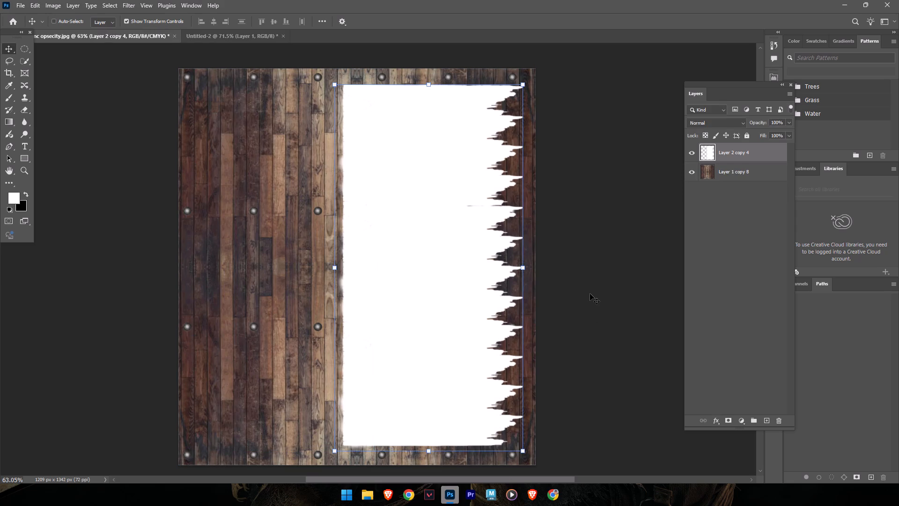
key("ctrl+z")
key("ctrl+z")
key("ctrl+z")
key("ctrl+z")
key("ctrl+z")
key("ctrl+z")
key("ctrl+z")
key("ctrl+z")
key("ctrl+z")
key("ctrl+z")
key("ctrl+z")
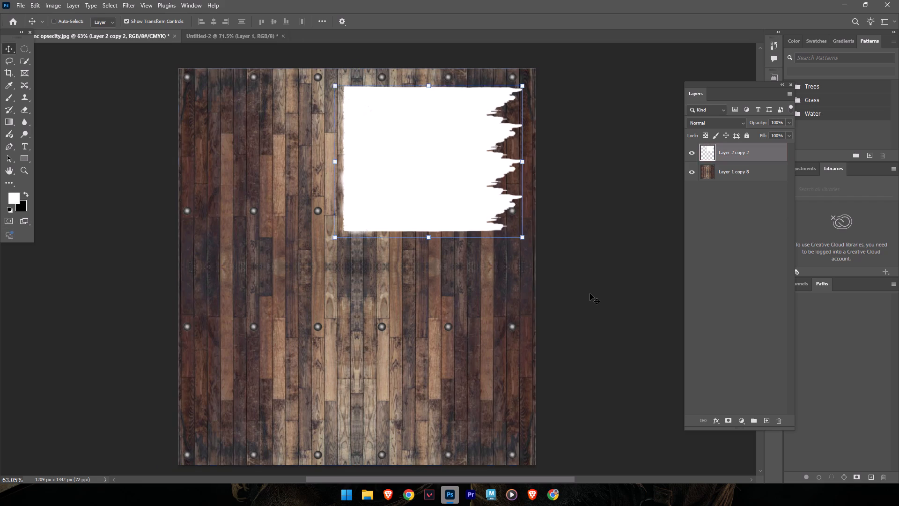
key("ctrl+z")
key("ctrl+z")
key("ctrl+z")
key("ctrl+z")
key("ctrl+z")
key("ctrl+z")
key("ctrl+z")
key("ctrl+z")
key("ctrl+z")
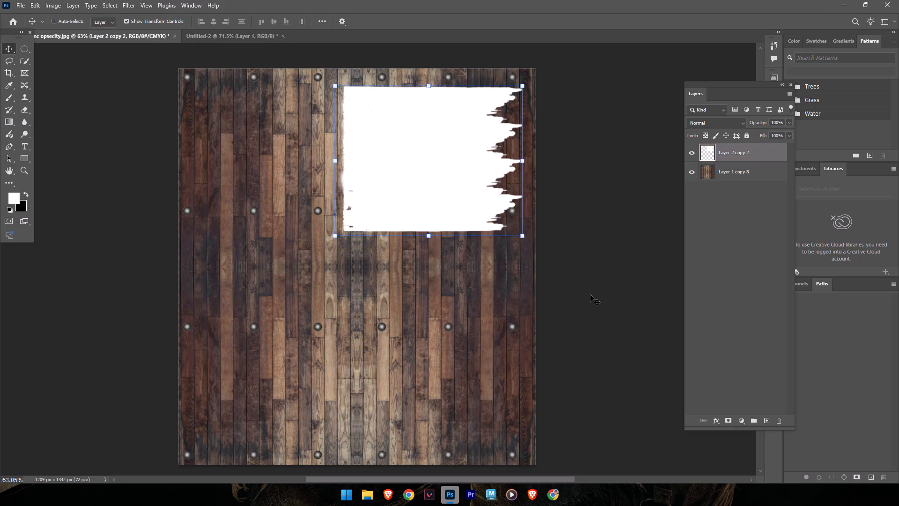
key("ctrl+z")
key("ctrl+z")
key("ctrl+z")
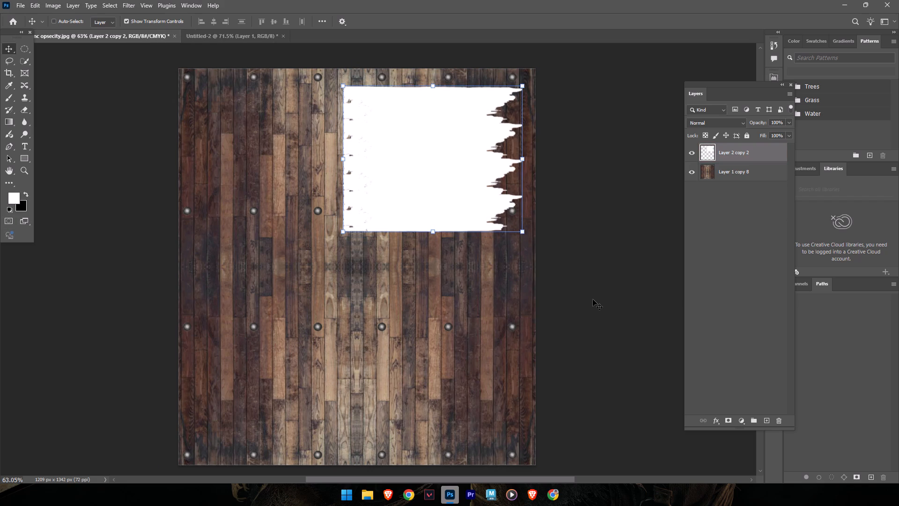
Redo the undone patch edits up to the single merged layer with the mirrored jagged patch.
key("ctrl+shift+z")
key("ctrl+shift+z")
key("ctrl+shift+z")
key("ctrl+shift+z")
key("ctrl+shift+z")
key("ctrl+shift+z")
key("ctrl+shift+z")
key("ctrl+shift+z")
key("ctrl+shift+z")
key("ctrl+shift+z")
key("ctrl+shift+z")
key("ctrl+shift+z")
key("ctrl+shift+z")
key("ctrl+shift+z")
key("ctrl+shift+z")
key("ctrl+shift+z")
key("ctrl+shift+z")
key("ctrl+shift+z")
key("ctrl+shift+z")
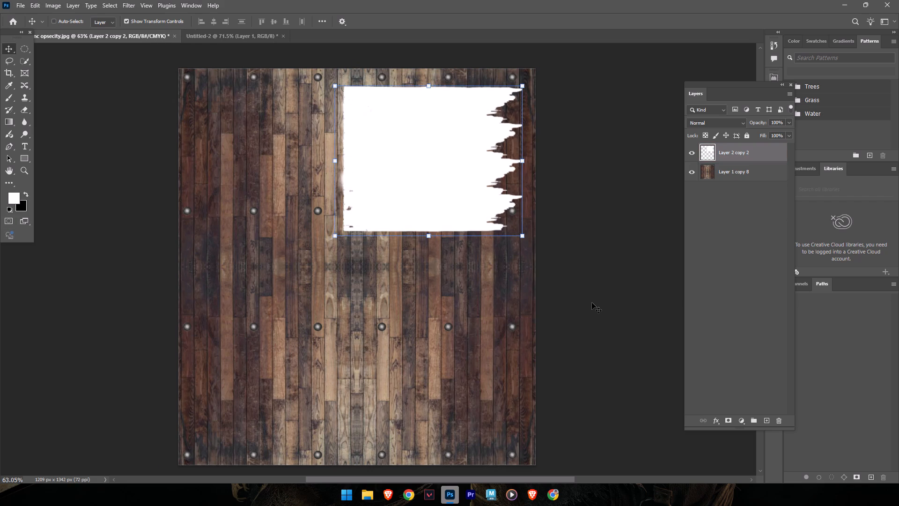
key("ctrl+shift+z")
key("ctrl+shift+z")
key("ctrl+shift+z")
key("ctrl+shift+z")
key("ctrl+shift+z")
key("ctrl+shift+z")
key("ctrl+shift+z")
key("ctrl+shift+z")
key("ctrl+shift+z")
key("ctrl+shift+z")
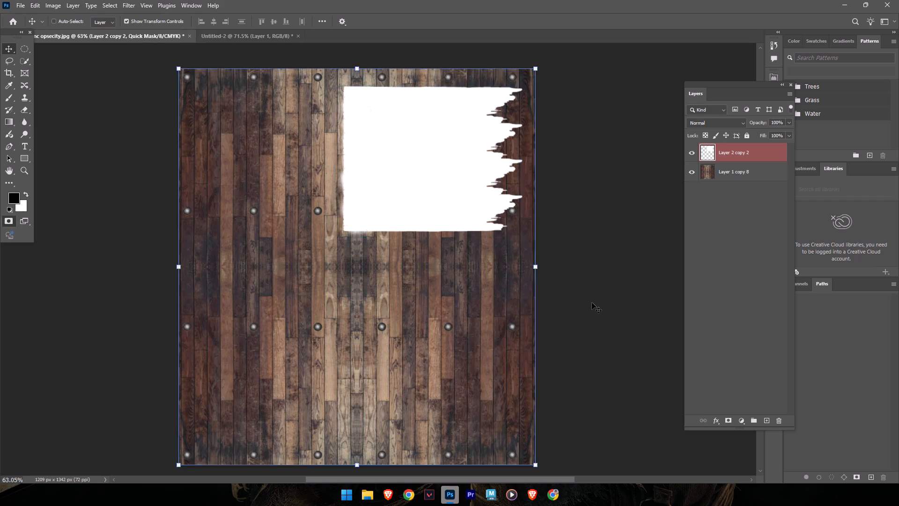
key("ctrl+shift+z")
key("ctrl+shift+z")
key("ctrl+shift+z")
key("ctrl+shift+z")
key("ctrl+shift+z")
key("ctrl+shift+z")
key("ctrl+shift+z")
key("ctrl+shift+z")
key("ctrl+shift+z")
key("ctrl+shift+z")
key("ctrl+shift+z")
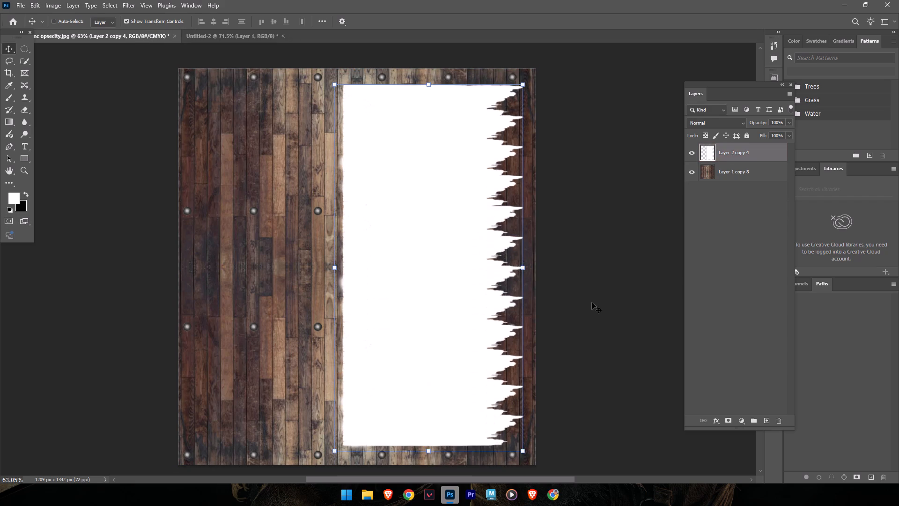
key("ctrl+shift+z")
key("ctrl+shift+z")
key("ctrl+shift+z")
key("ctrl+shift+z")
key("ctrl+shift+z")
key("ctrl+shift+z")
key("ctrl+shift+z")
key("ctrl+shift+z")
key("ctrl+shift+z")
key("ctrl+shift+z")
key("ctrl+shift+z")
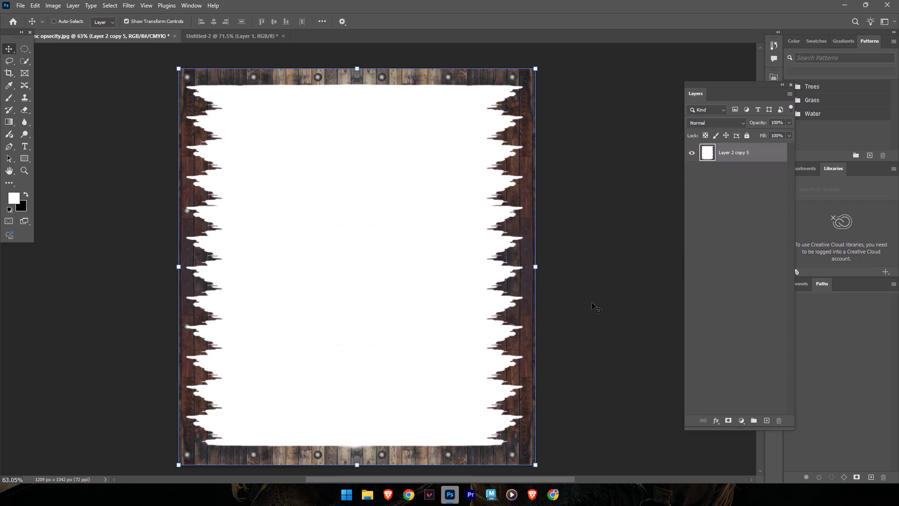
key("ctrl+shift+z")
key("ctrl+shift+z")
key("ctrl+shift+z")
Undo the merge with the planks and delete the white jagged patch layer, Layer 2 copy 5.
key("ctrl+z")
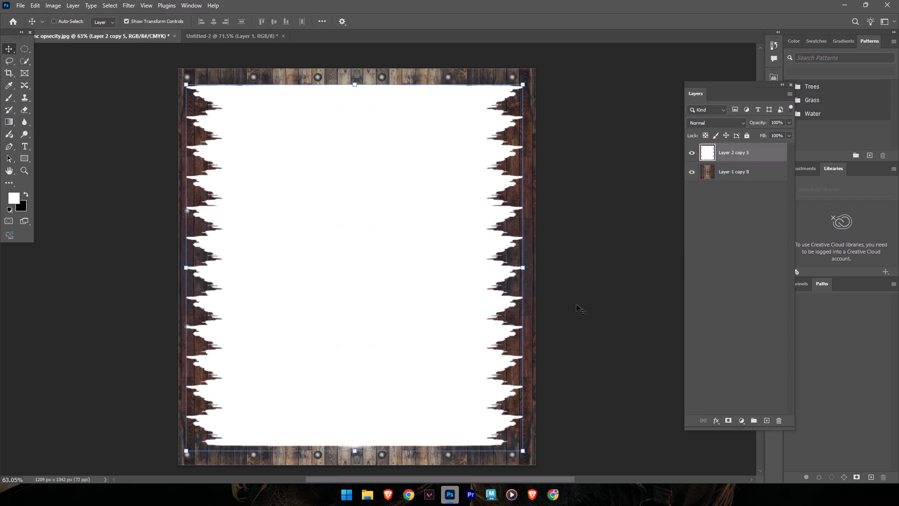
left_click(744, 161)
key("Delete")
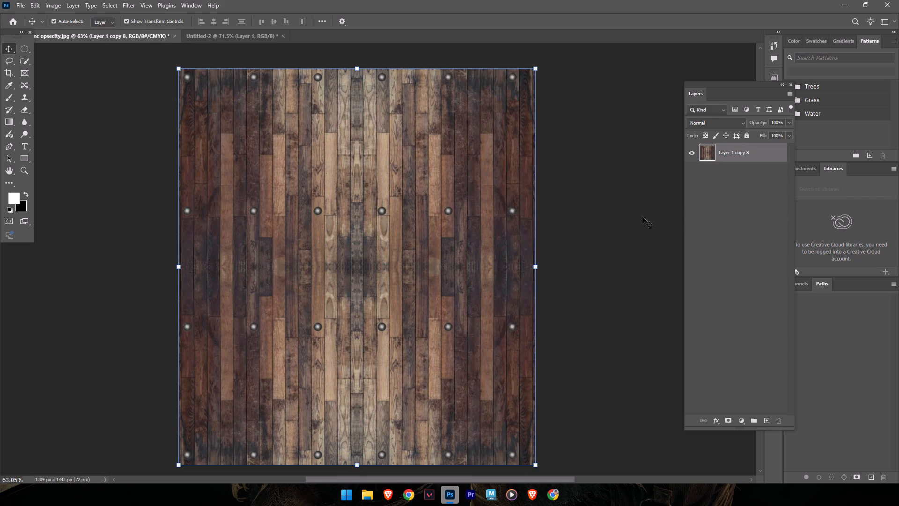
left_click(588, 178)
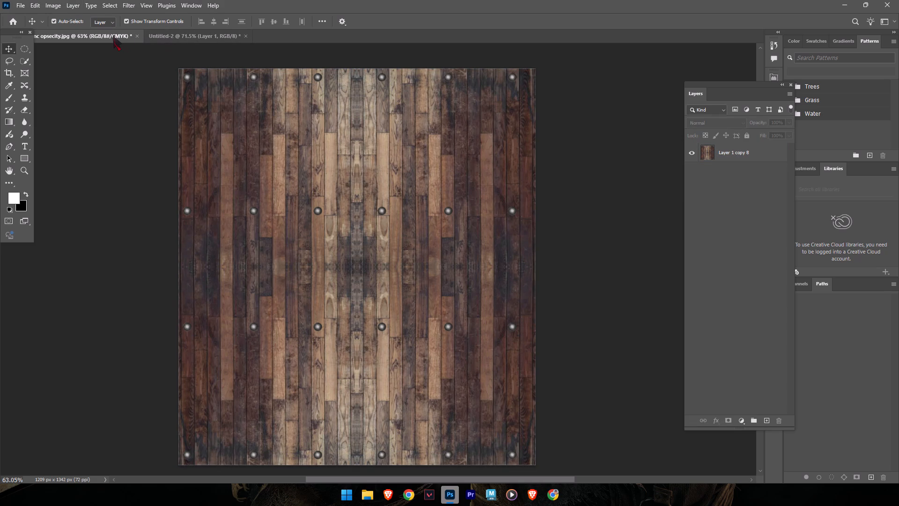
Move the round white Orient lamp disc from the Untitled-2 document onto the plank image.
left_click(165, 37)
left_click_drag(377, 235, 98, 39)
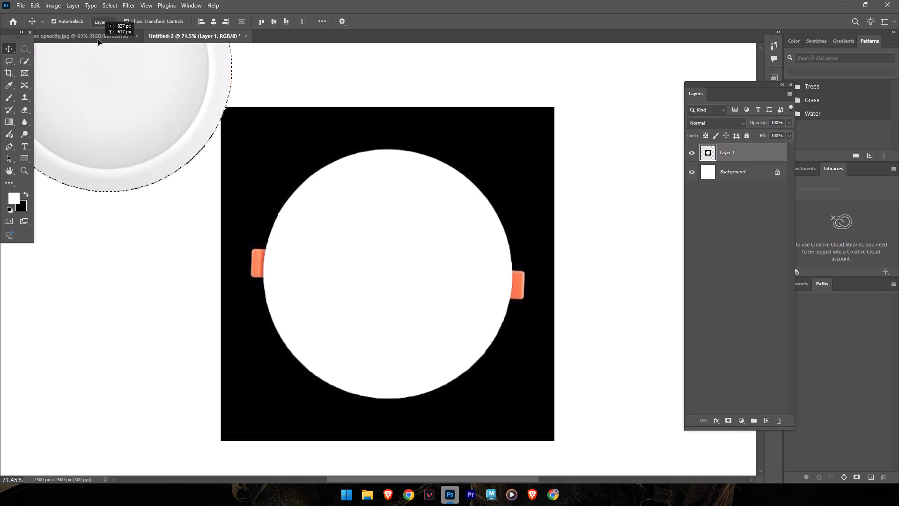
left_click_drag(98, 39, 288, 203)
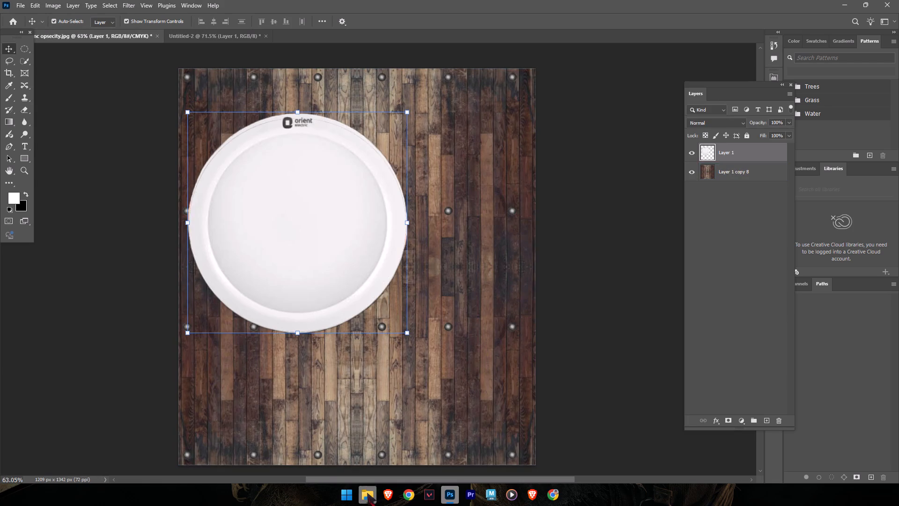
Delete the wooden planc light image from the texture folder in File Explorer and return to Photoshop.
left_click(368, 494)
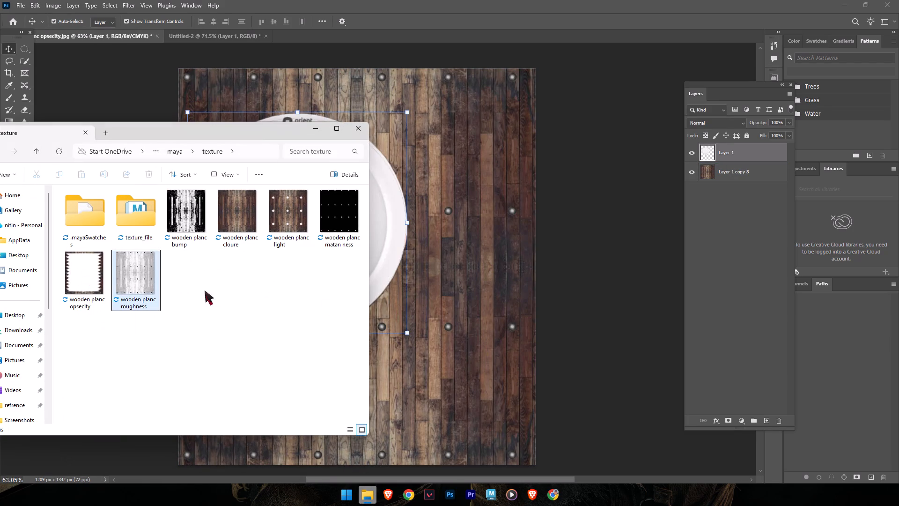
left_click(300, 224)
key("Delete")
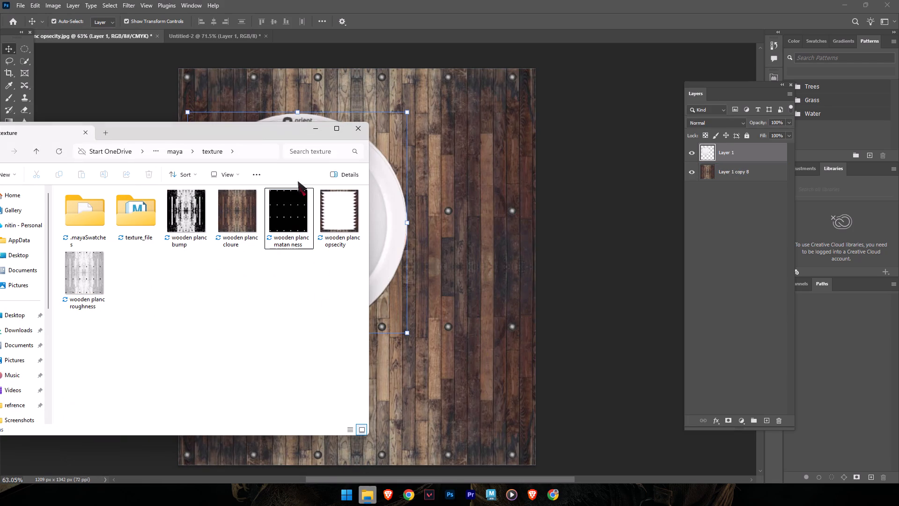
left_click(314, 127)
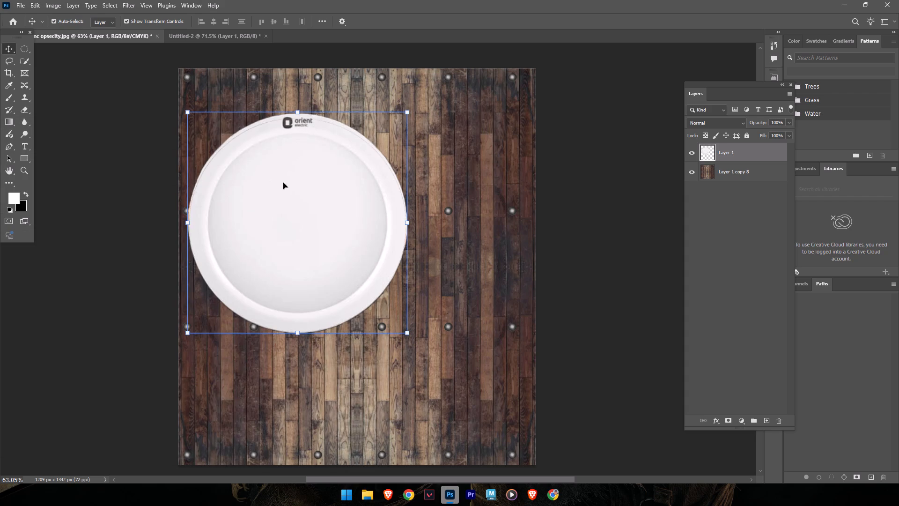
Scale the lamp disc to about 13.75% and place it centrally between the four rivets in the planks' upper-left corner.
left_click_drag(409, 334, 268, 168)
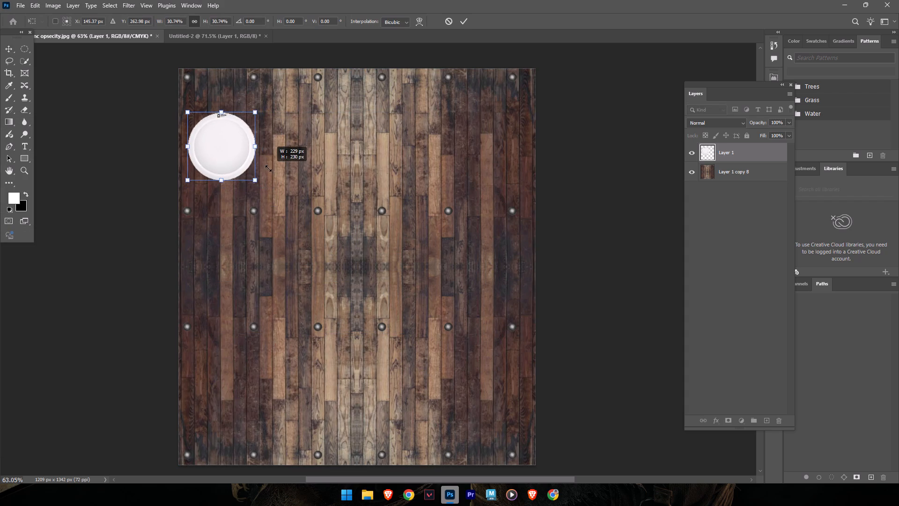
left_click_drag(268, 168, 254, 156)
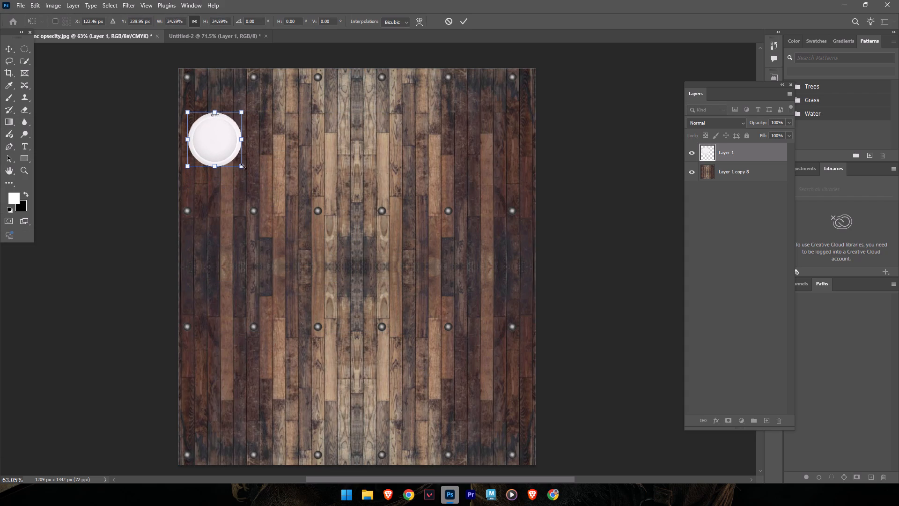
left_click_drag(241, 166, 233, 158)
left_click_drag(211, 136, 219, 115)
left_click_drag(242, 139, 232, 130)
left_click_drag(221, 114, 221, 114)
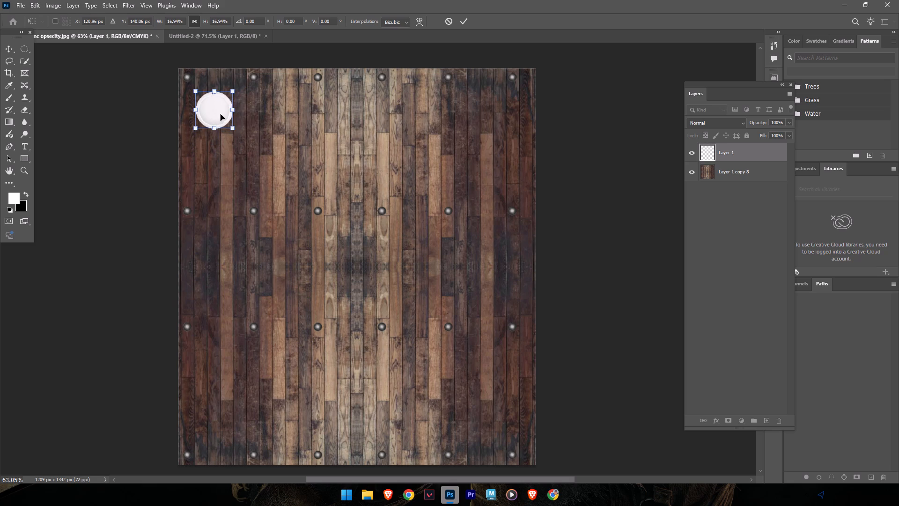
left_click_drag(221, 114, 225, 141)
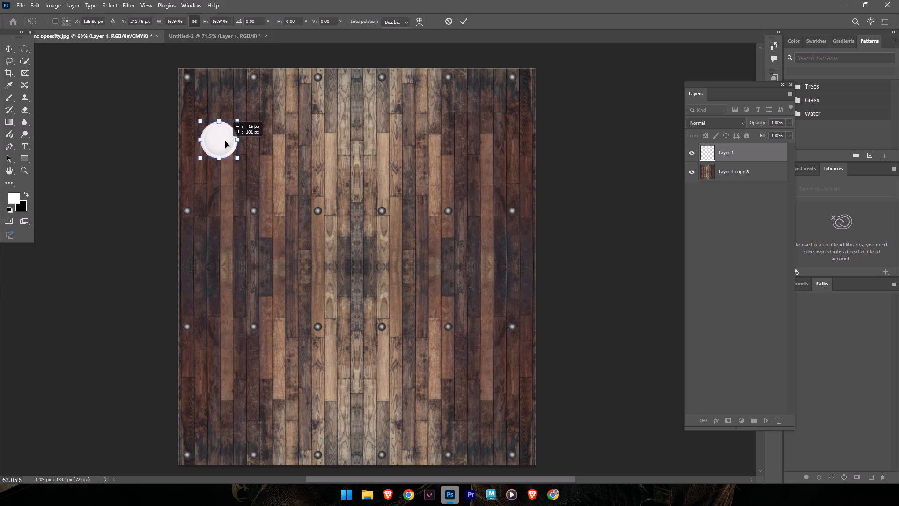
left_click_drag(225, 141, 226, 144)
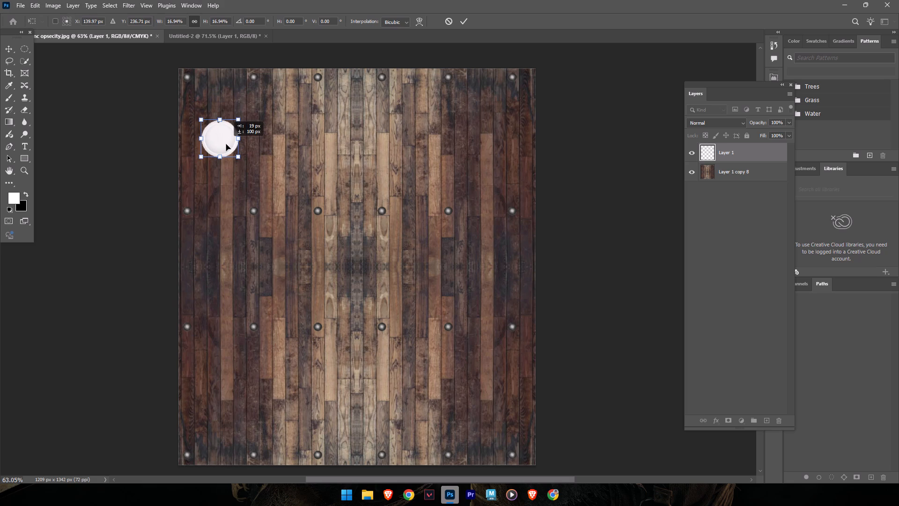
left_click_drag(226, 144, 225, 144)
left_click_drag(238, 160, 231, 153)
left_click_drag(222, 142, 226, 149)
left_click_drag(217, 147, 295, 147, "alt")
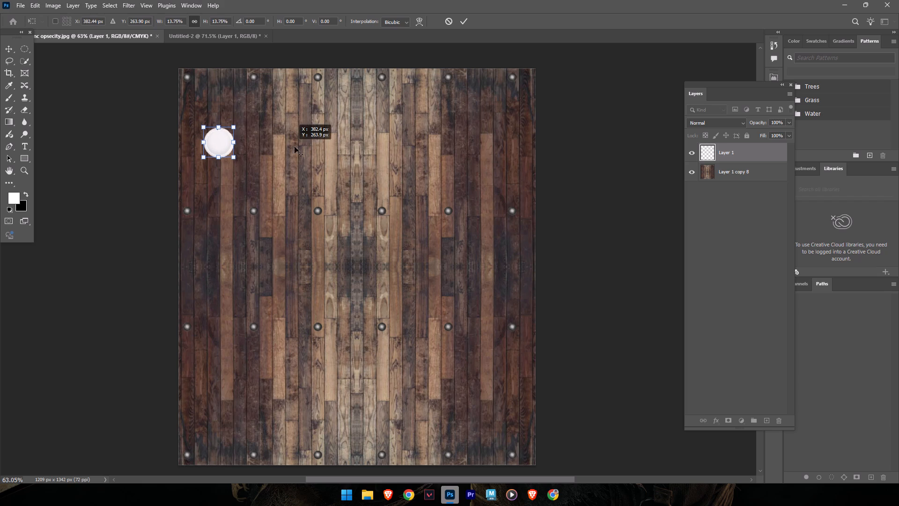
left_click_drag(295, 147, 301, 147, "alt")
left_click(10, 51)
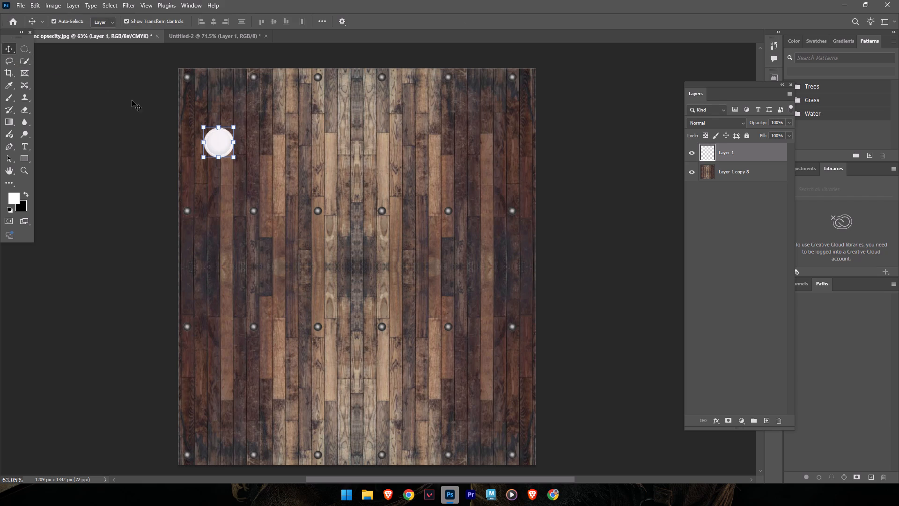
Duplicate the lamp disc twice across the planks into an evenly spaced row of three and merge the discs into one layer.
left_click_drag(222, 146, 354, 152, "alt")
left_click_drag(352, 151, 484, 152, "alt")
left_click_drag(218, 142, 217, 147)
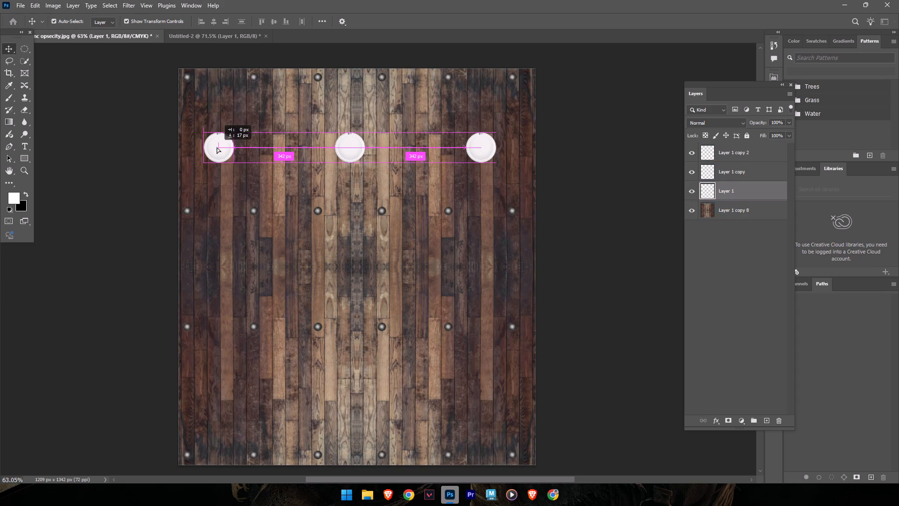
left_click_drag(217, 147, 218, 150)
left_click(349, 149, "shift")
left_click(479, 148, "shift")
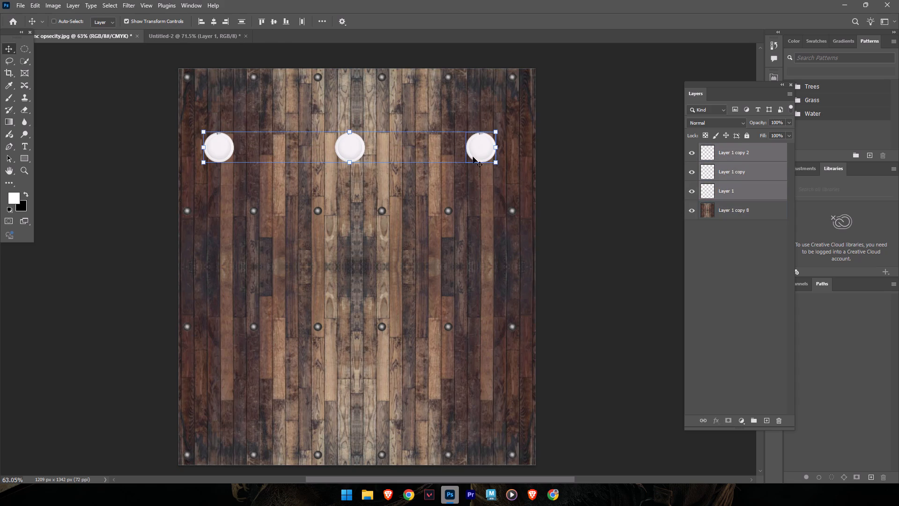
key("ctrl+e")
left_click_drag(355, 151, 355, 150)
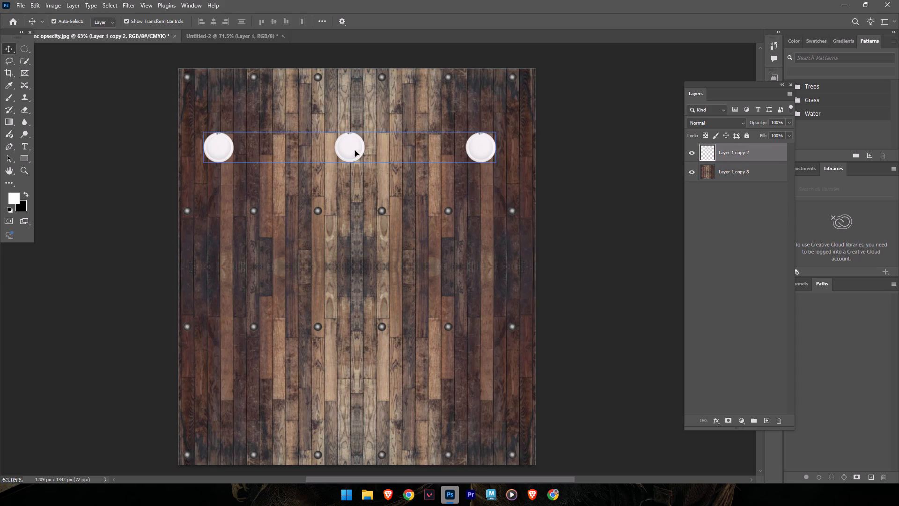
left_click_drag(355, 150, 355, 146)
Duplicate the row of lamp discs twice down the planks, aligned beneath the first row, making a three-by-three grid.
left_click_drag(348, 145, 354, 290, "alt")
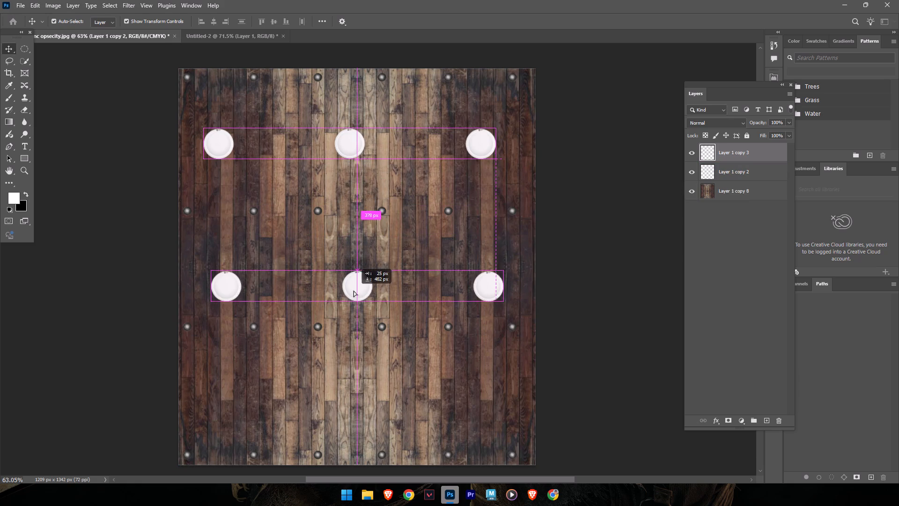
left_click_drag(354, 290, 349, 273, "alt")
left_click_drag(348, 272, 350, 359, "alt")
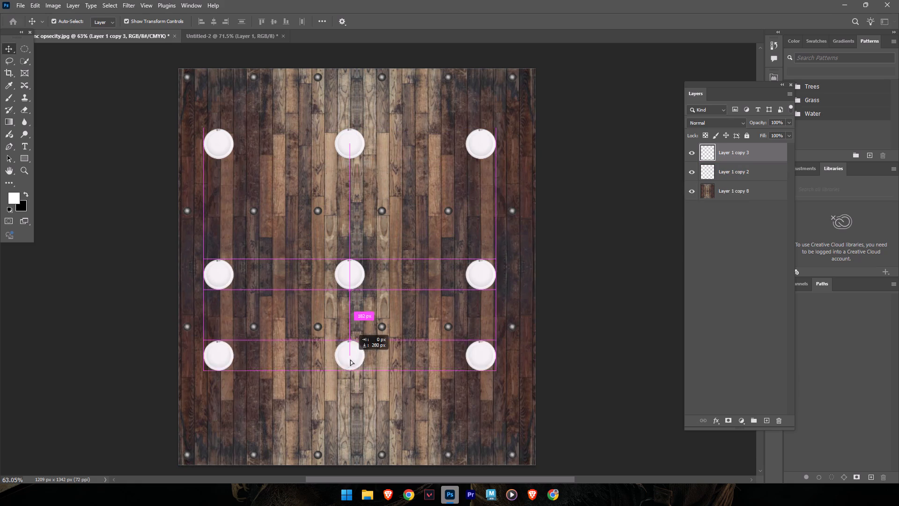
left_click_drag(350, 359, 347, 385, "alt")
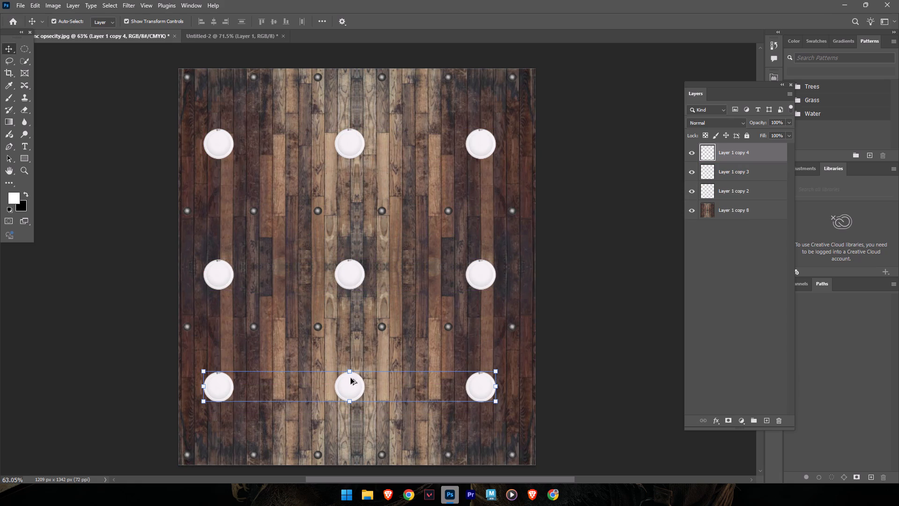
Merge the three lamp row layers with the planks layer, Layer 1 copy 8.
left_click(733, 194, "shift")
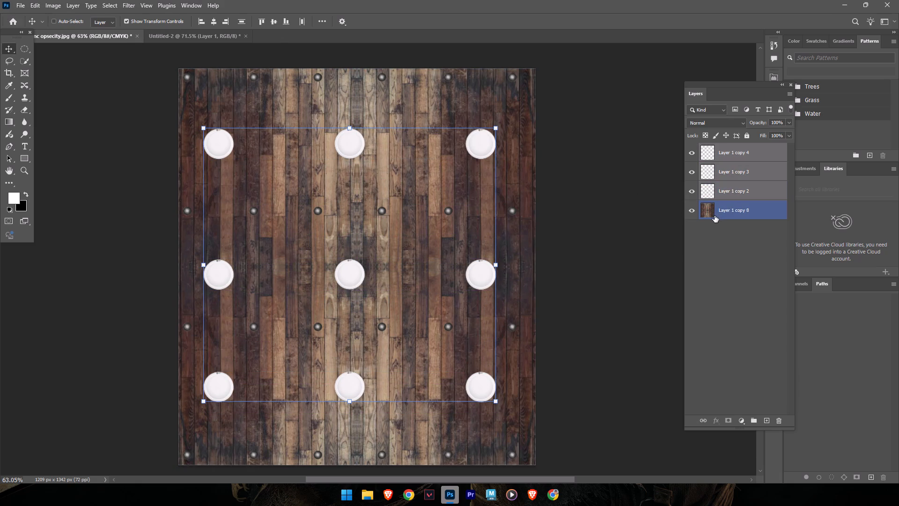
key("ctrl+shift+e")
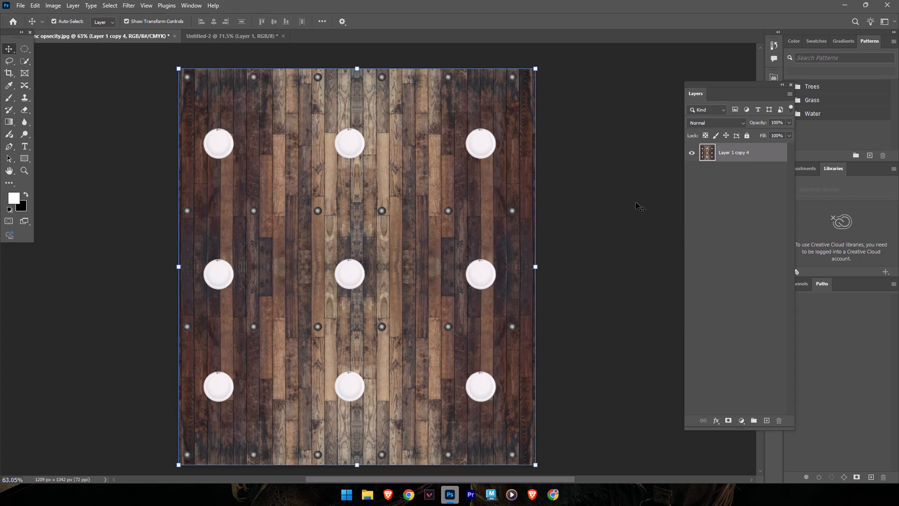
Save the image in the texture folder as the JPEG "wooden planc light" with quality 10.
key("ctrl+shift+s")
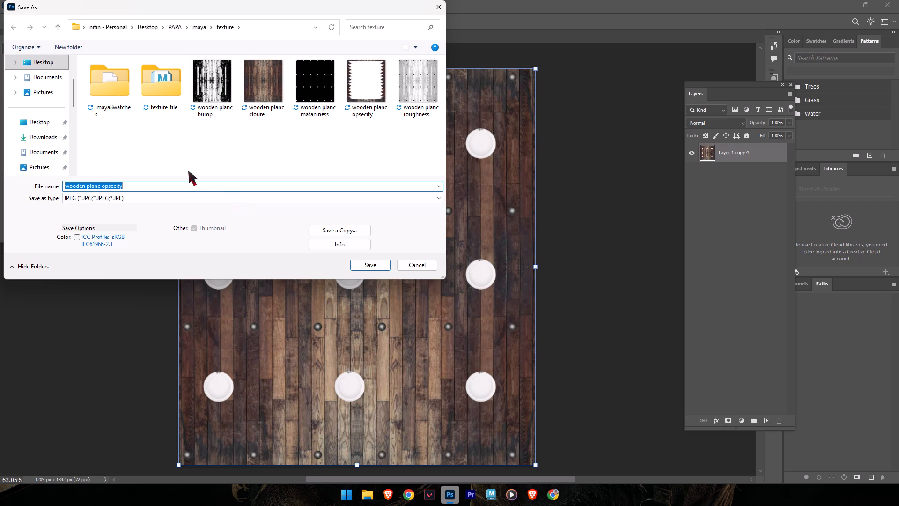
left_click_drag(128, 186, 109, 188)
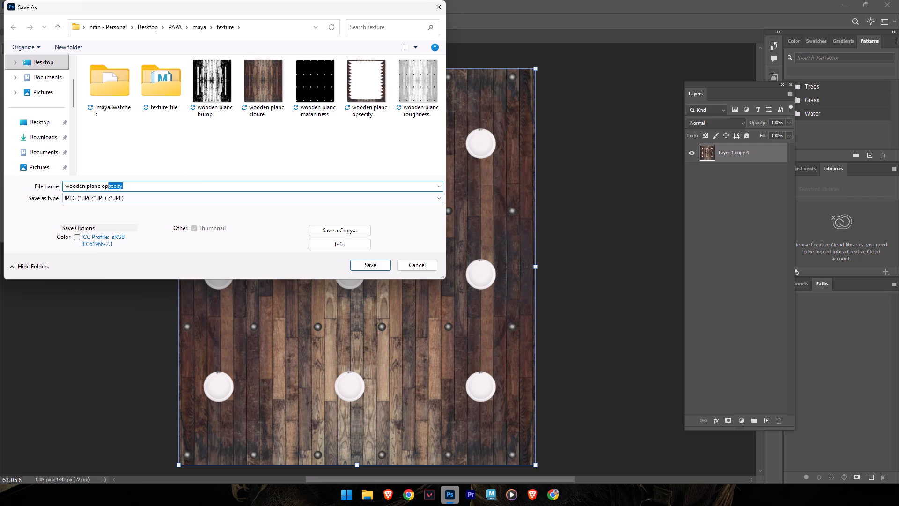
left_click_drag(109, 188, 101, 188)
type("light")
key("Return")
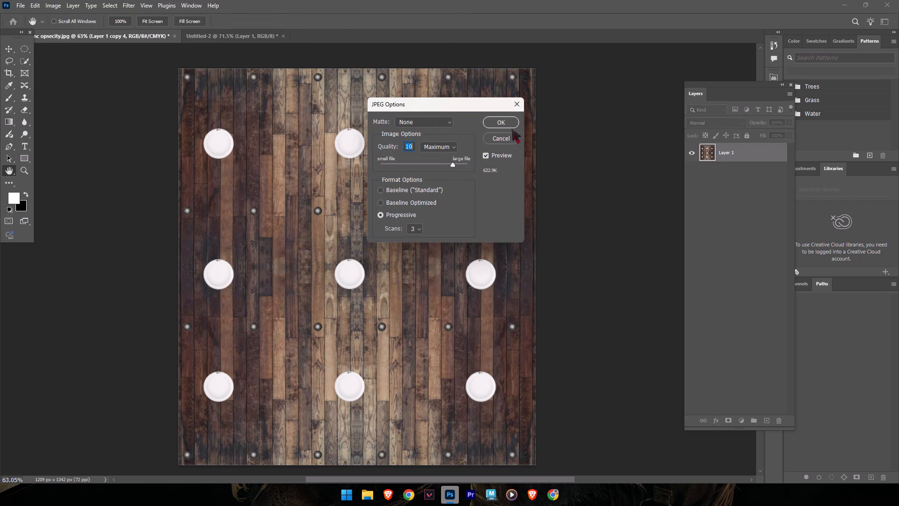
left_click(502, 127)
left_click(586, 190)
Undo the merge, the lamp copies and the disc's placement until only the plain planks layer, Layer 1 copy 8, is left.
key("ctrl+z")
key("ctrl+z")
key("ctrl+z")
key("ctrl+z")
key("ctrl+z")
key("ctrl+z")
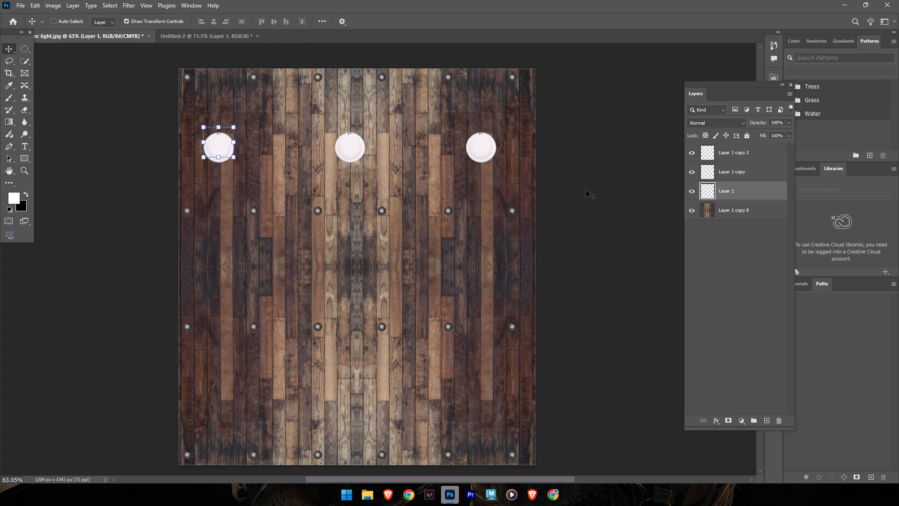
key("ctrl+z")
key("ctrl+z")
key("ctrl+z")
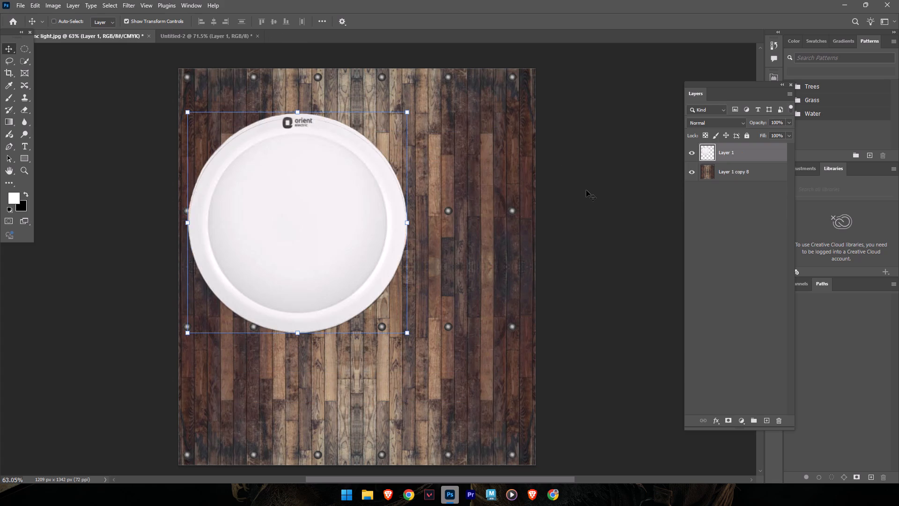
key("ctrl+z")
left_click(607, 215)
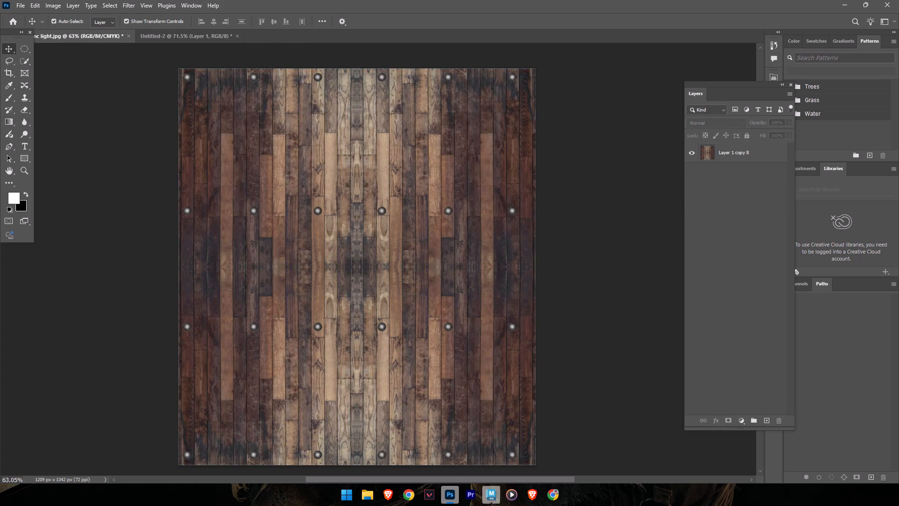
Delete the wooden planc opsecity image from the texture folder in File Explorer and return to Maya's Hypershade.
left_click(491, 503)
left_click(440, 387)
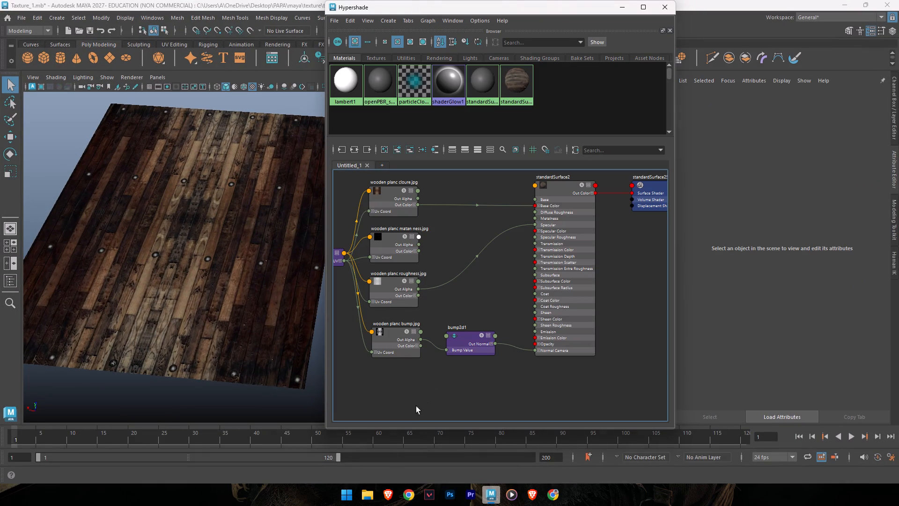
left_click(369, 491)
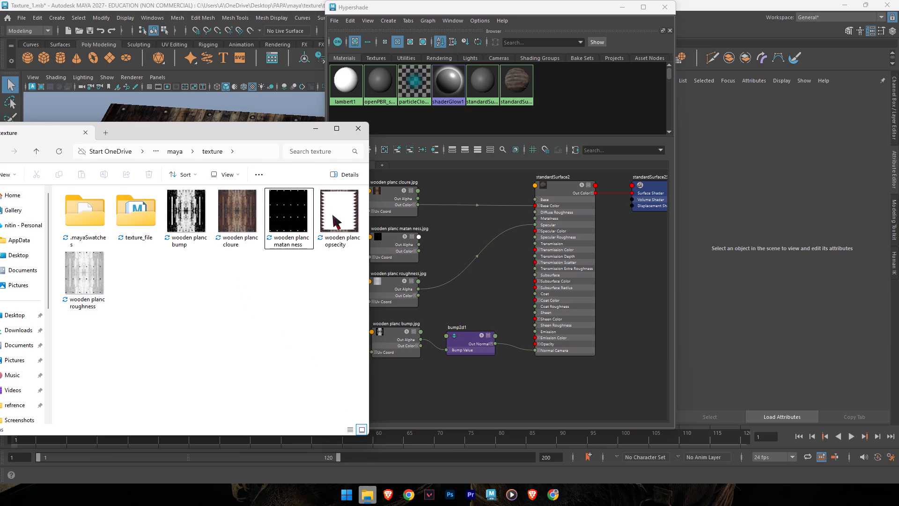
left_click_drag(332, 215, 337, 227)
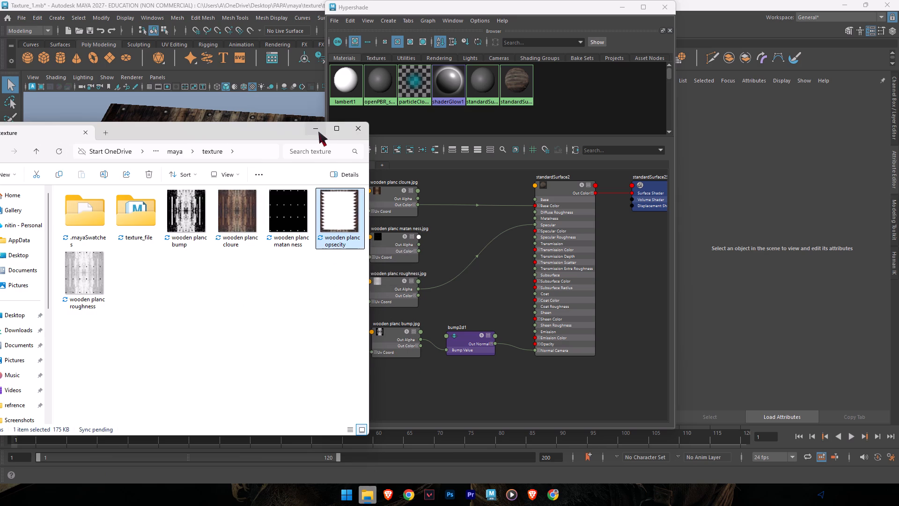
left_click(325, 215)
key("Delete")
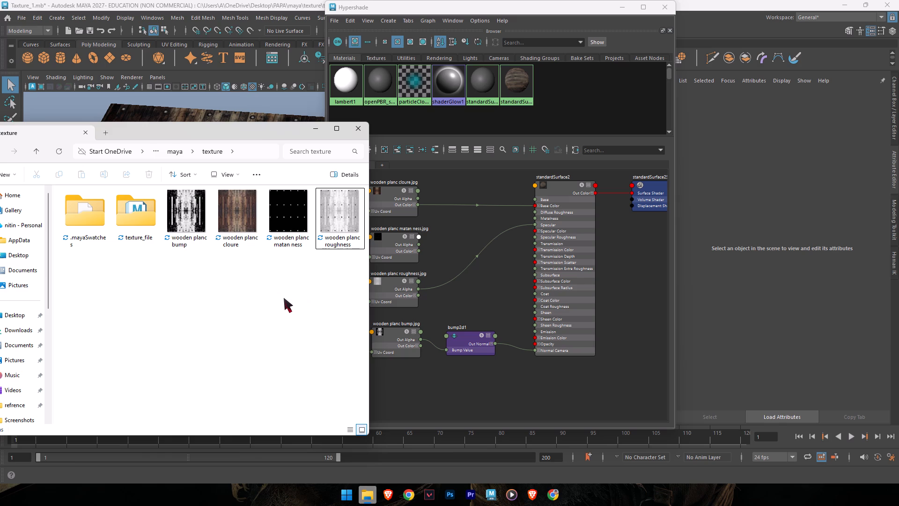
left_click(174, 144)
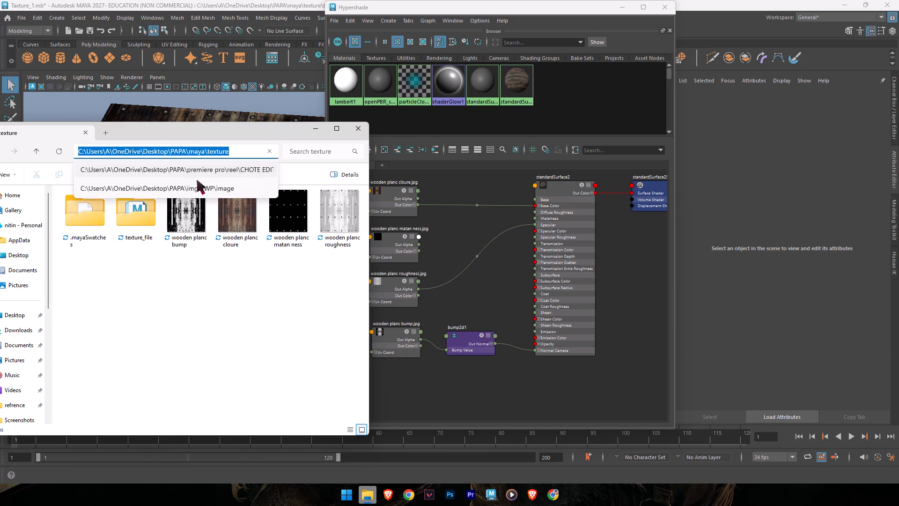
left_click(193, 254)
left_click(176, 151)
double_click(122, 320)
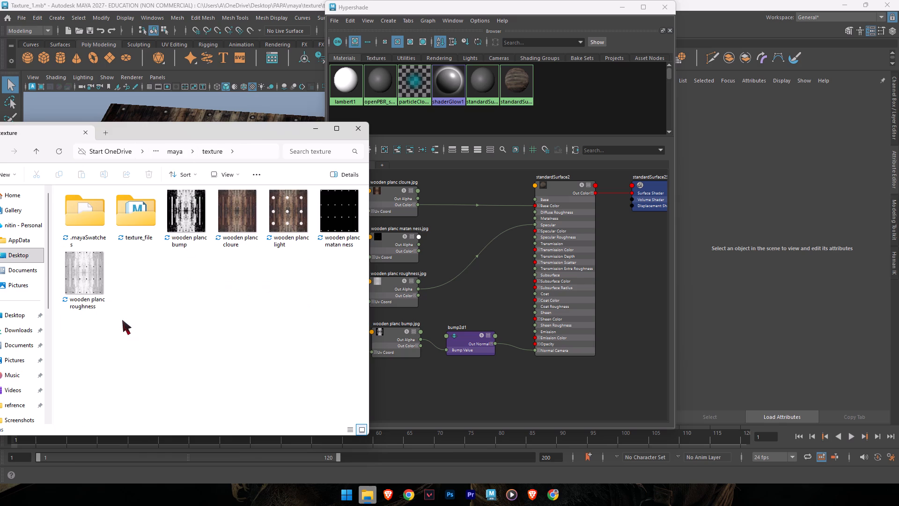
left_click_drag(254, 317, 259, 312)
left_click(318, 129)
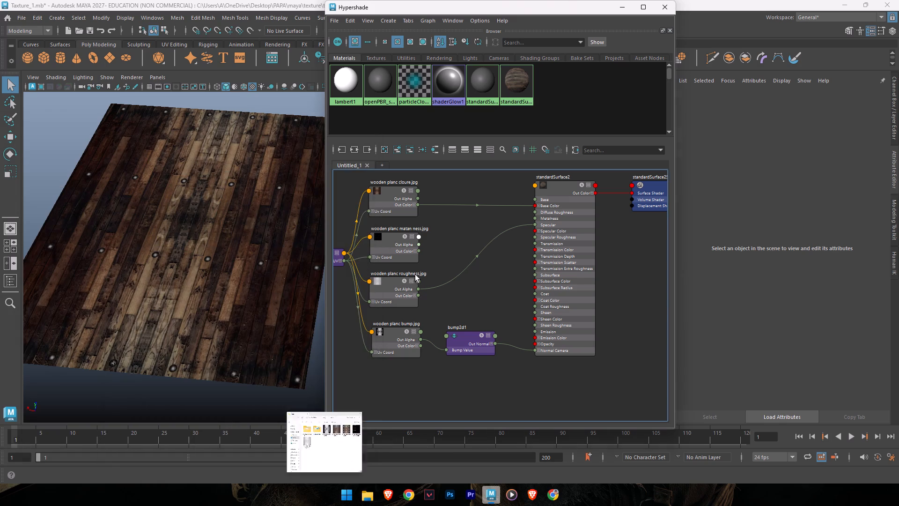
Replace the image of the wooden planc cloure file node with wooden planc light.jpg.
scroll(460, 301, "up", 4)
scroll(460, 301, "down", 5)
scroll(447, 290, "up", 1)
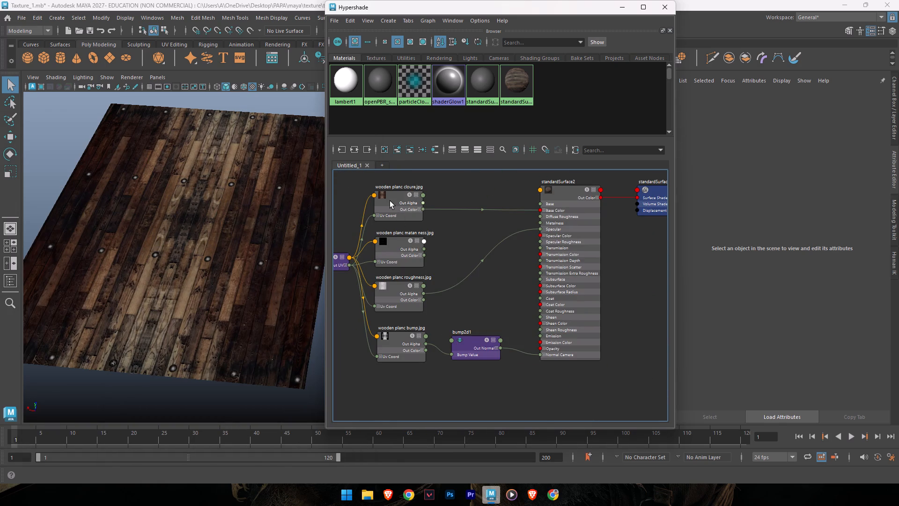
left_click(390, 201)
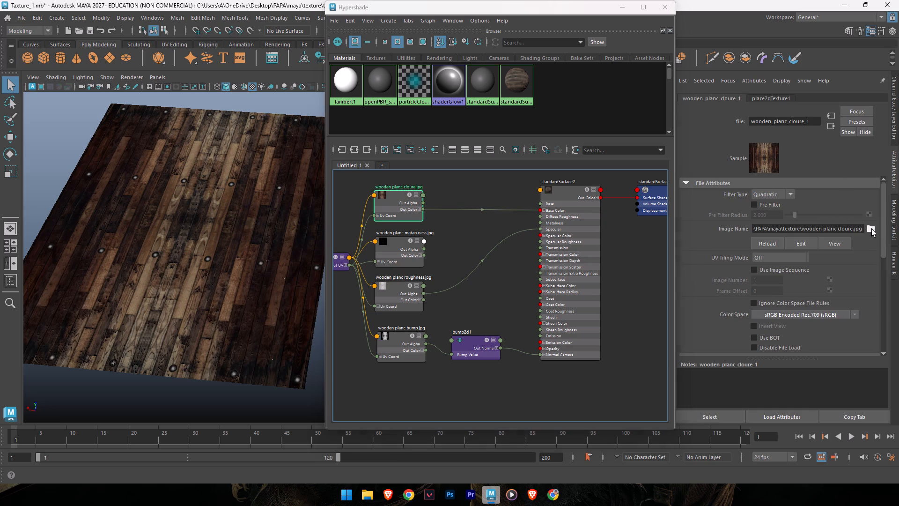
left_click(872, 229)
left_click(172, 190)
left_click(178, 183)
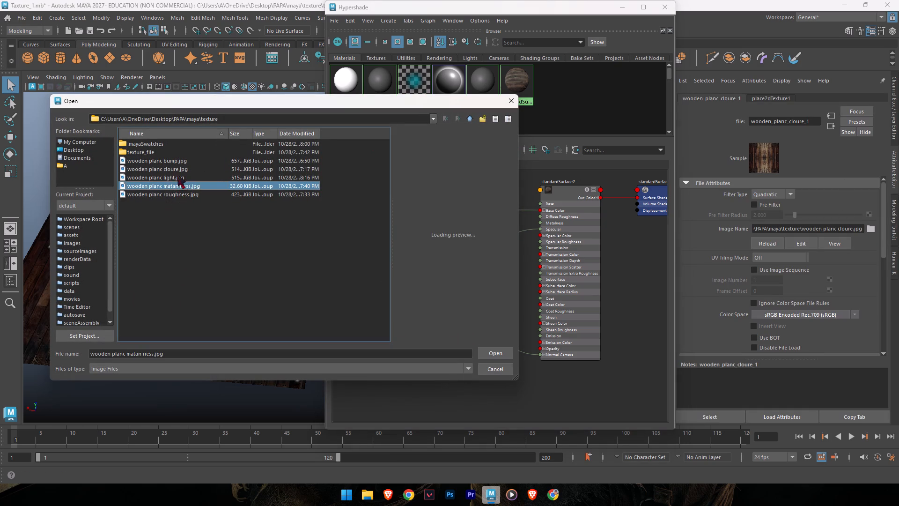
left_click(177, 174)
left_click(495, 351)
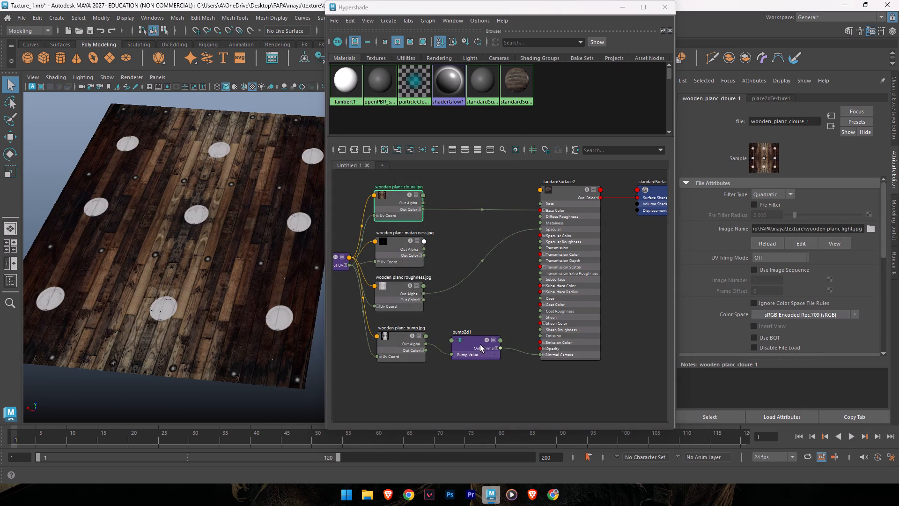
Examine the lamp discs on the textured plane up close in the viewport.
left_click(214, 325)
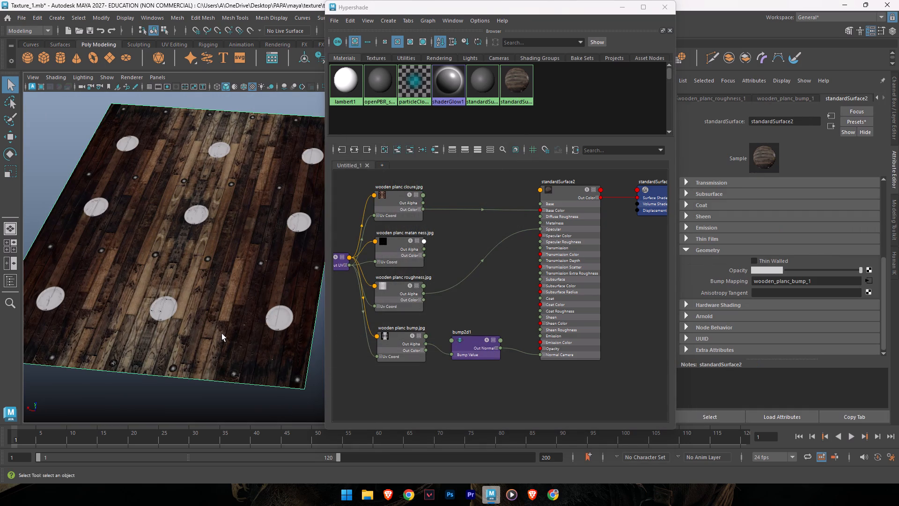
left_click_drag(223, 368, 220, 358, "alt")
scroll(224, 362, "up", 3, "alt")
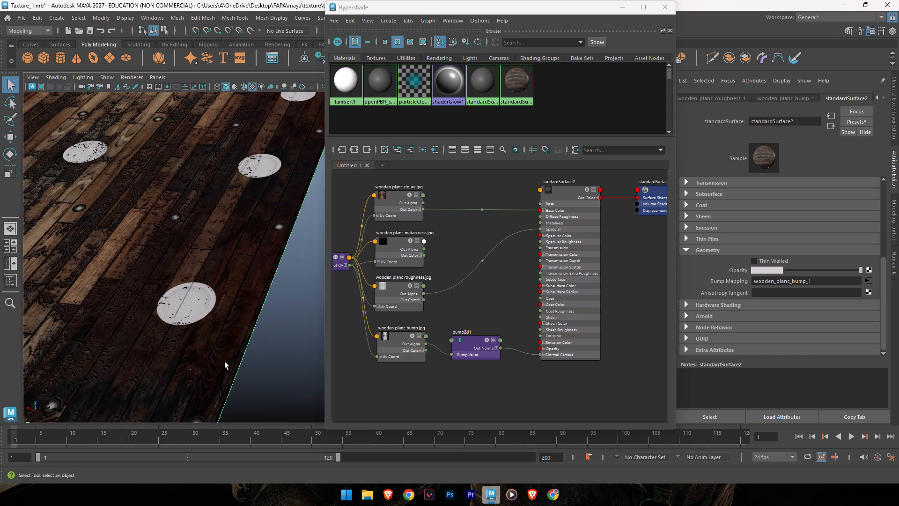
left_click(212, 367, "alt")
scroll(239, 346, "down", 1)
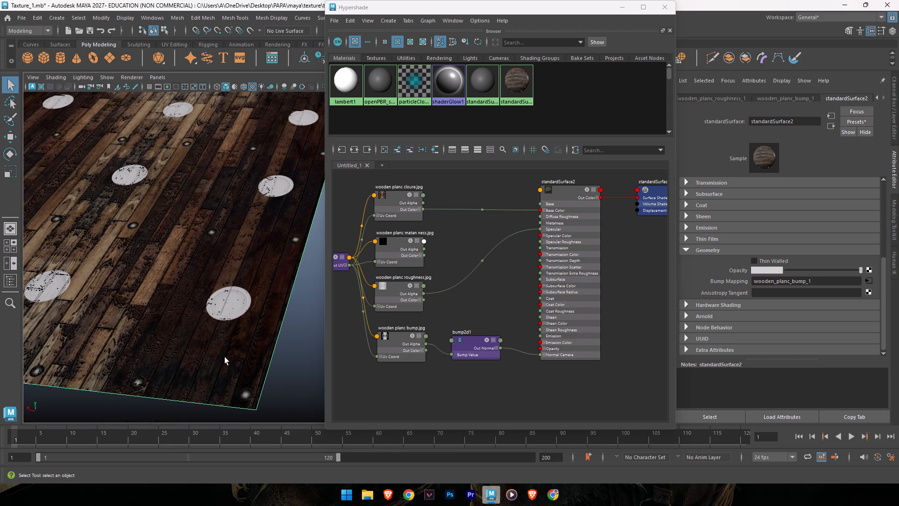
middle_click_drag(223, 358, 251, 359, "alt")
left_click(460, 389)
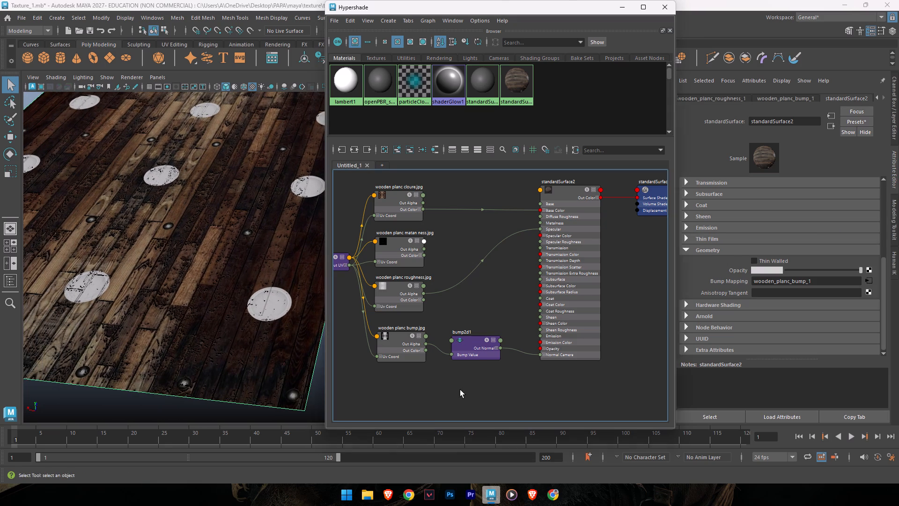
Delete the broken Adobe Premiere Pro shortcut.
left_click(472, 491)
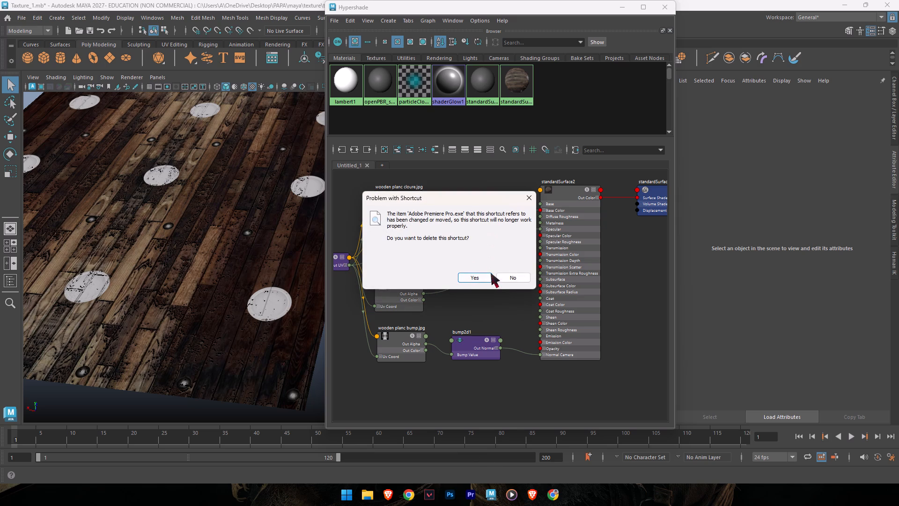
left_click(477, 276)
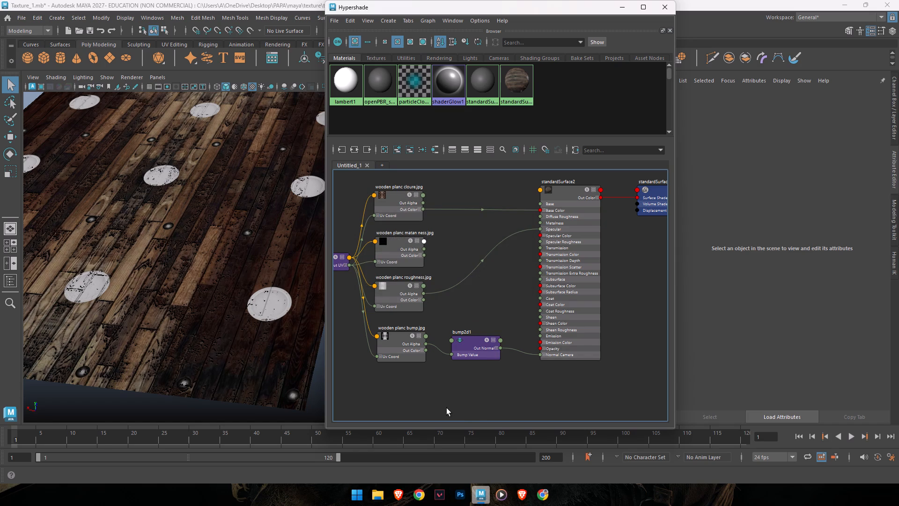
Switch to Photoshop, restore the deleted white jagged patch layer, Layer 2 copy 5, and select the planks layer, Layer 1 copy 8.
left_click(459, 500)
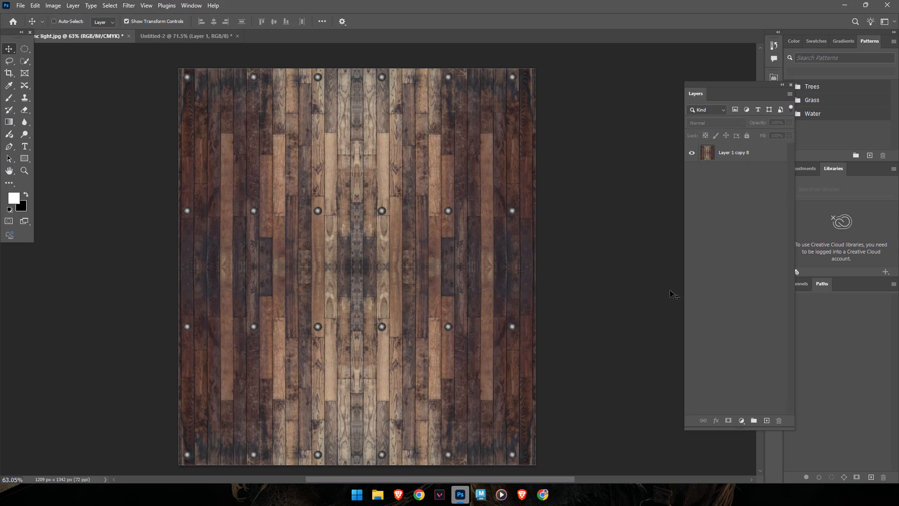
key("ctrl+z")
key("ctrl+z")
key("ctrl+shift+z")
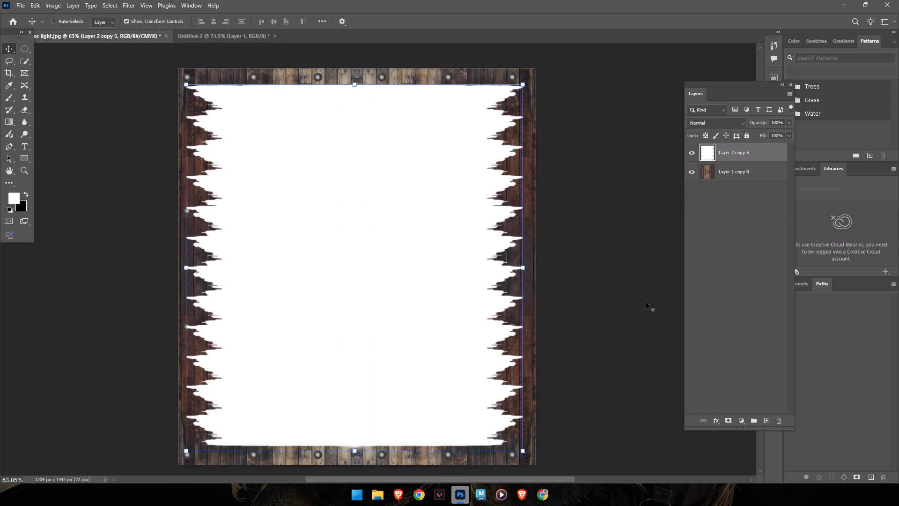
left_click(600, 269)
left_click(731, 176)
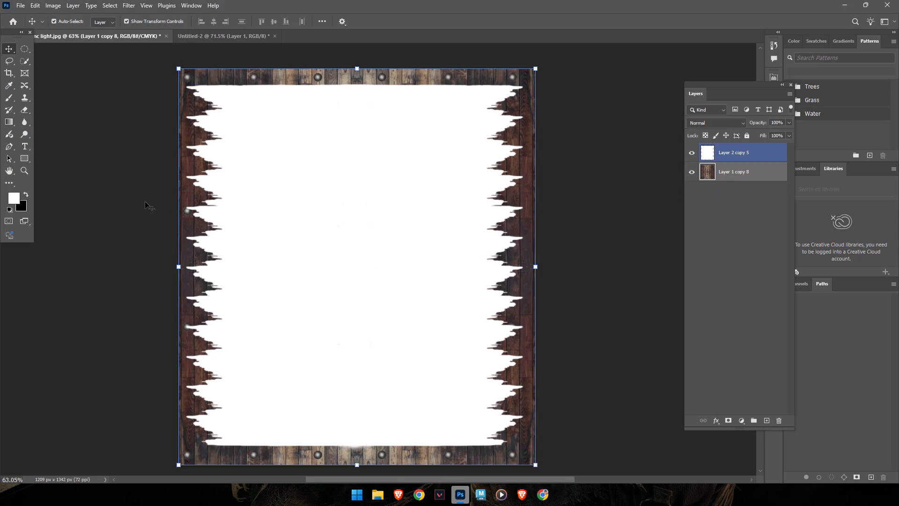
Fill the planks layer, Layer 1 copy 8, with black behind the white jagged patch.
key("ctrl+BackSpace")
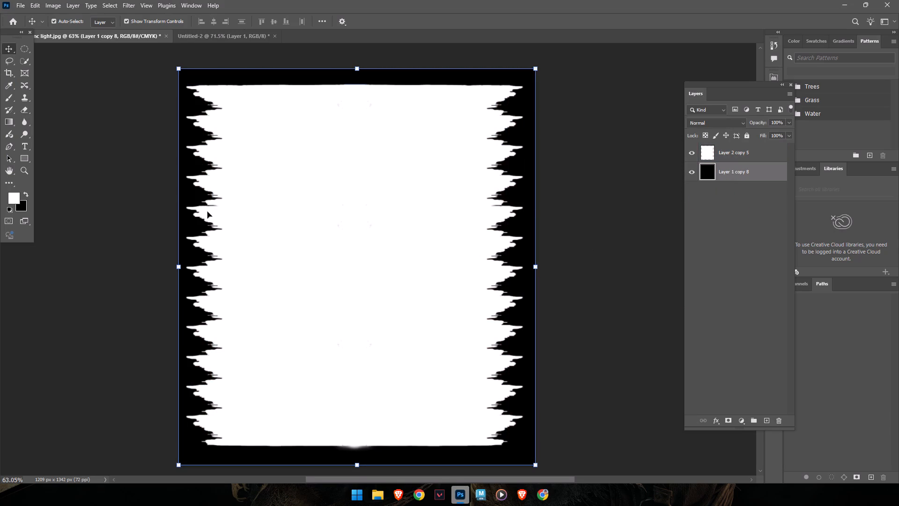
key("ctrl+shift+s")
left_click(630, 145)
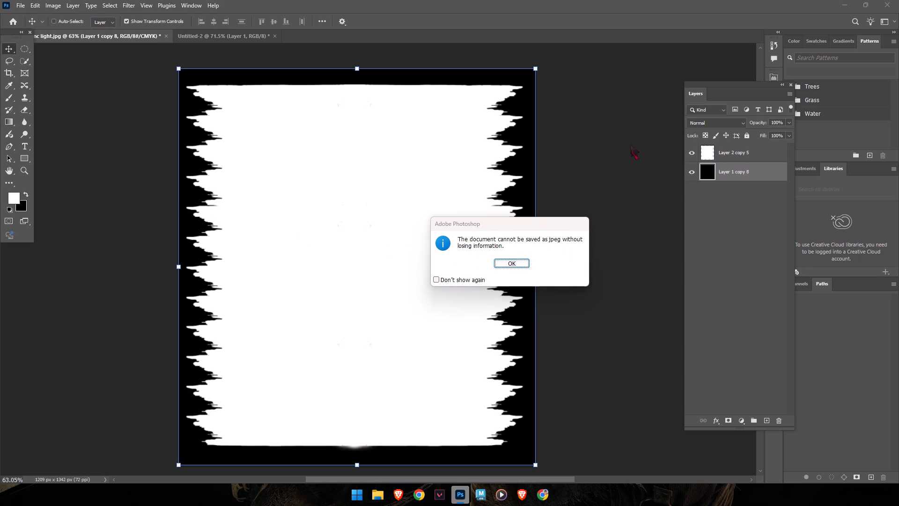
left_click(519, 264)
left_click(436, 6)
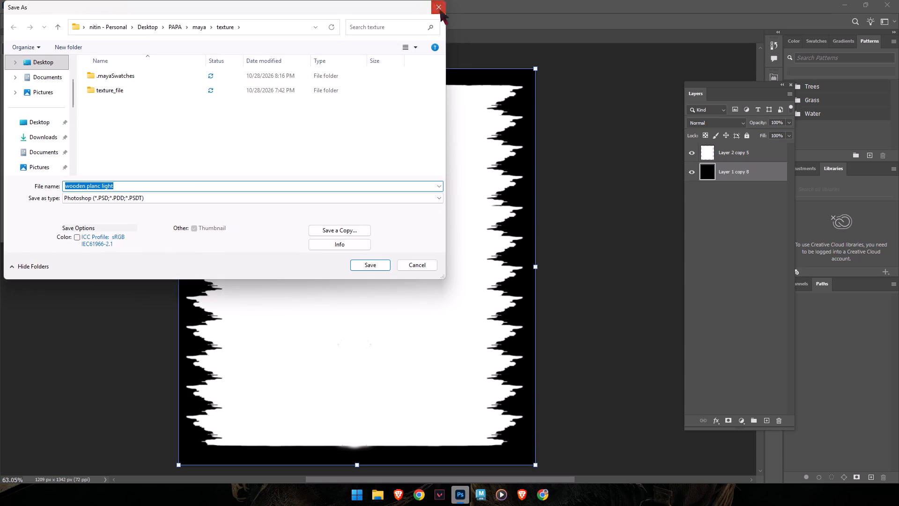
Merge the visible layers and save the image in the texture folder as a quality 10 JPEG named wooden planc opecity.
key("ctrl+shift+e")
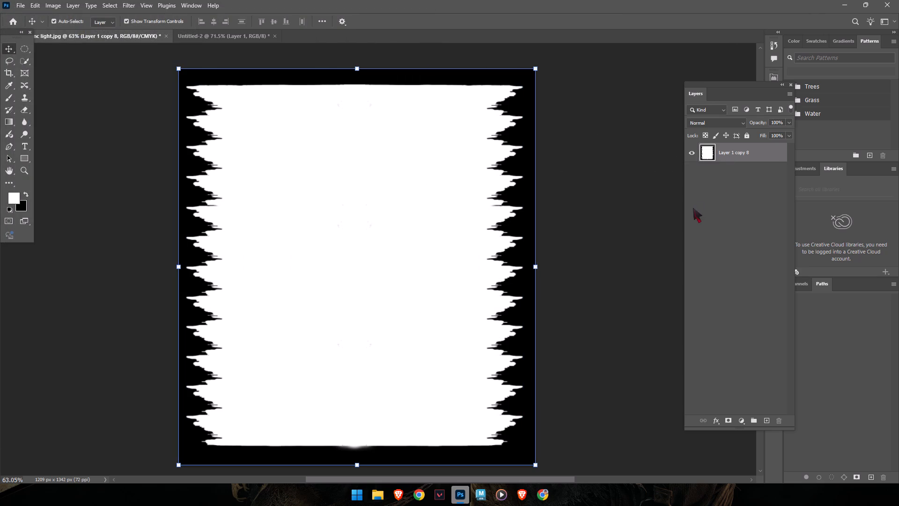
left_click(377, 502)
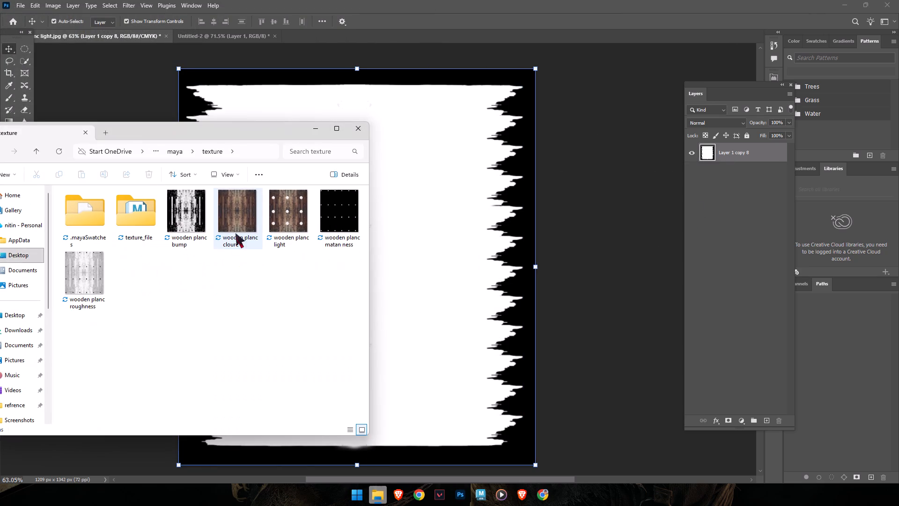
left_click(314, 128)
key("ctrl+shift+s")
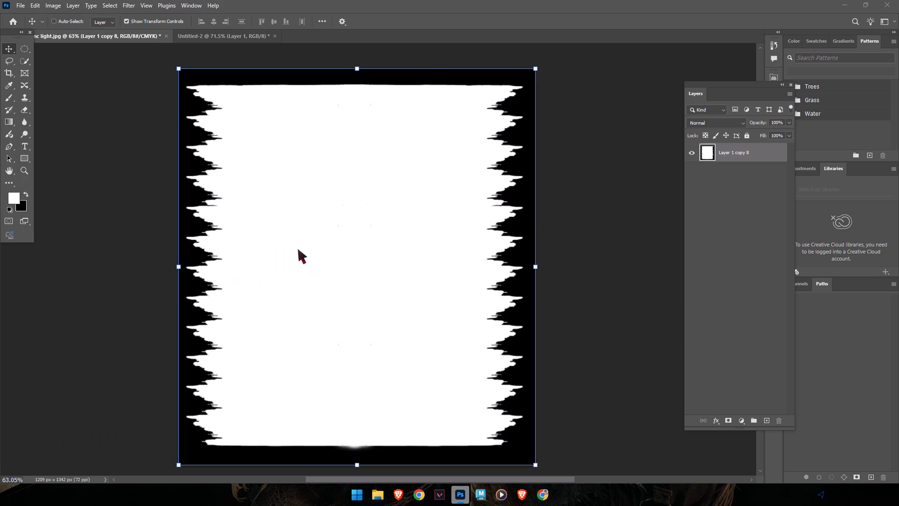
left_click_drag(130, 185, 116, 185)
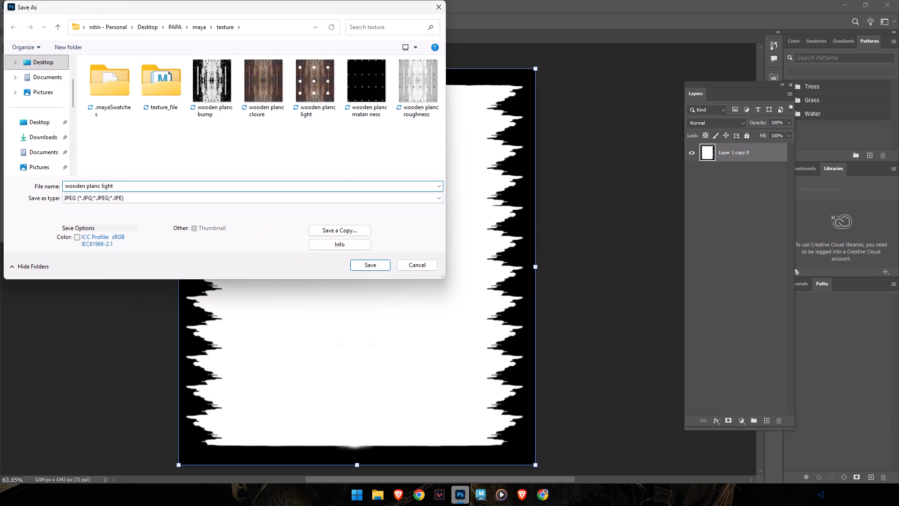
left_click_drag(116, 185, 102, 186)
key("i")
key("BackSpace")
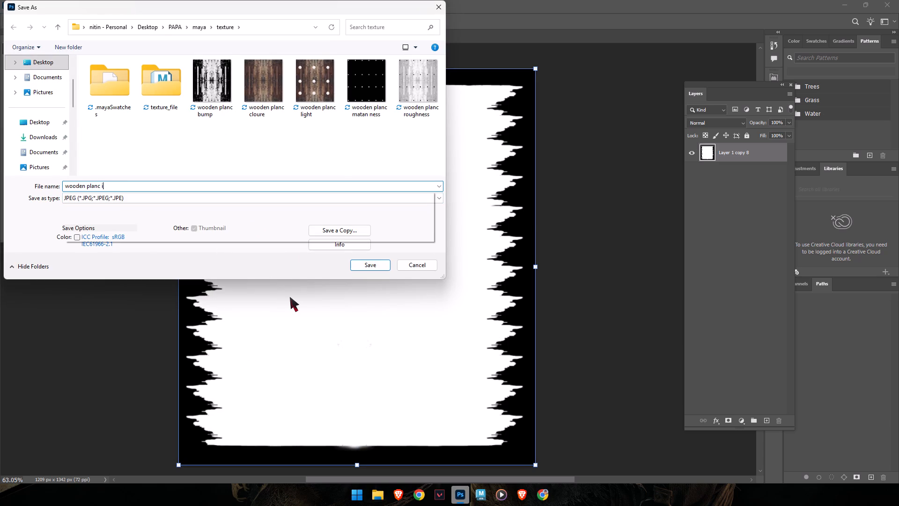
type("op")
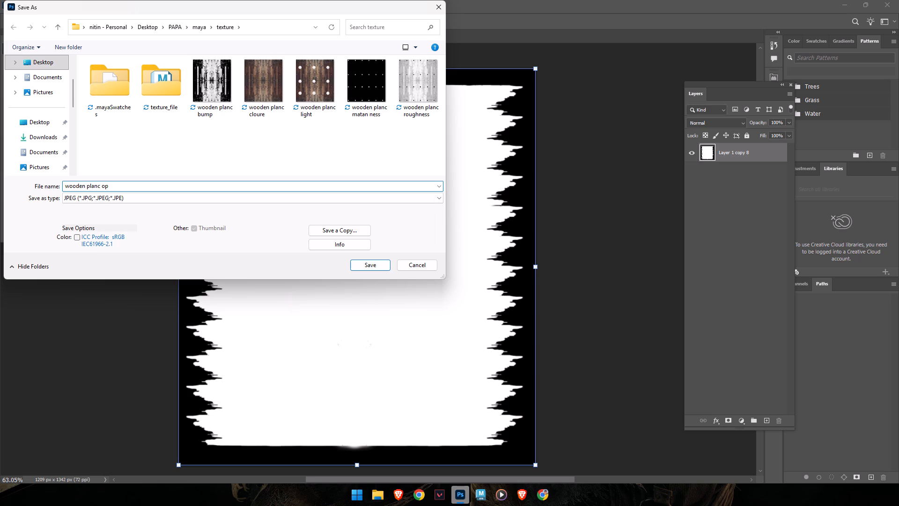
key("e")
type("city")
key("Return")
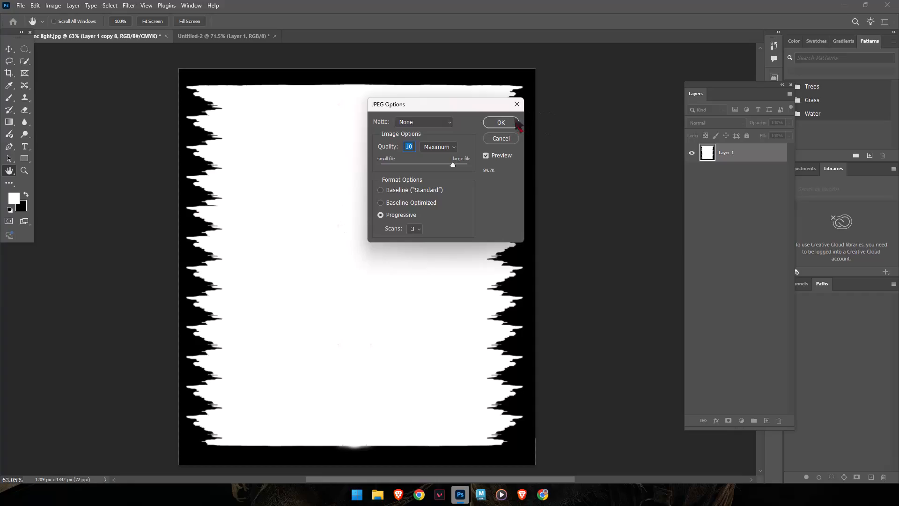
left_click(507, 126)
Undo the merge, black fill and patch duplications back to the wooden planks with only the single patch layer, Layer 2 copy 2.
key("ctrl+z")
key("ctrl+z")
key("ctrl+z")
key("ctrl+z")
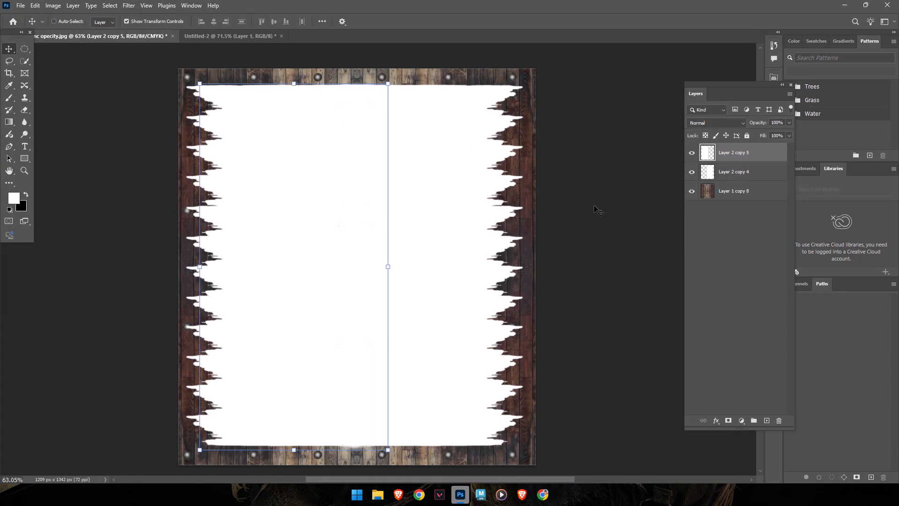
key("ctrl+z")
key("ctrl+z")
key("ctrl+z")
key("ctrl+z")
key("ctrl+z")
key("ctrl+z")
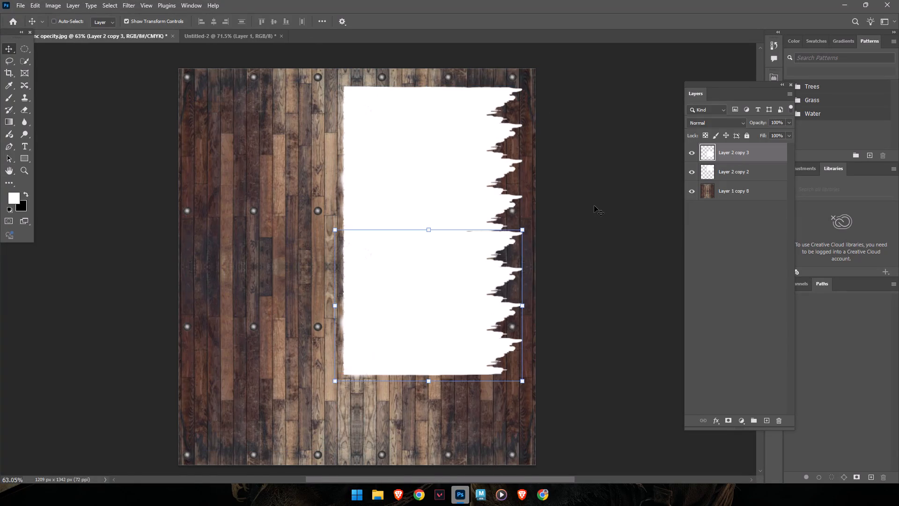
key("ctrl+z")
key("ctrl+z")
key("ctrl+z")
key("ctrl+z")
key("ctrl+z")
key("ctrl+z")
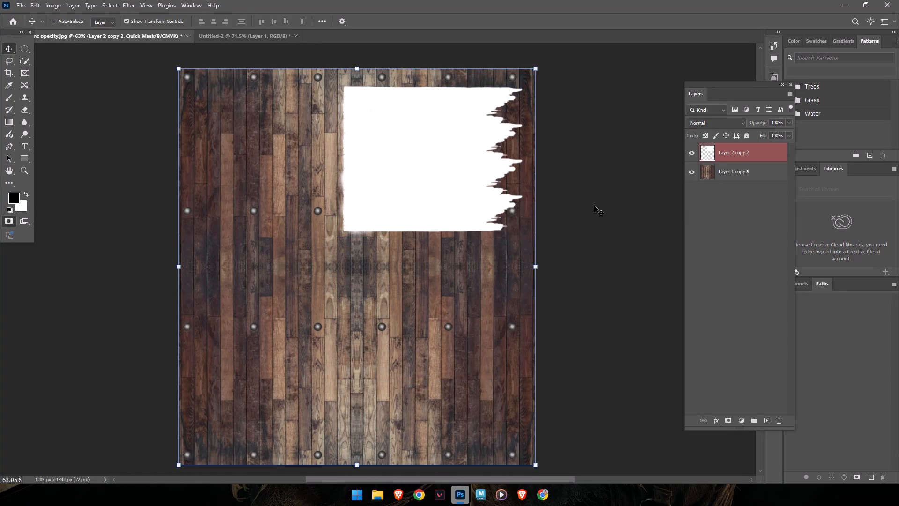
key("ctrl+z")
key("ctrl+z")
key("ctrl+z")
Delete the white jagged patch layer, Layer 2 copy 2, from the planks document.
left_click(454, 194)
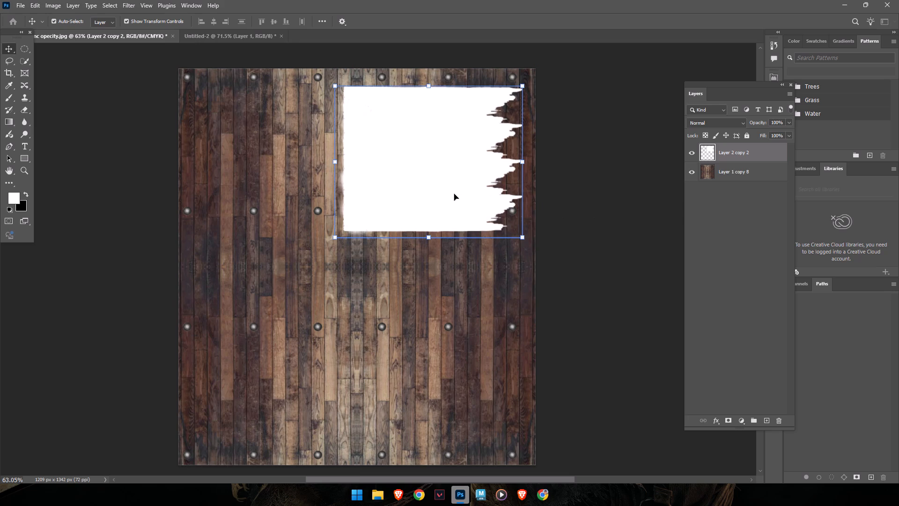
key("Delete")
left_click(565, 224)
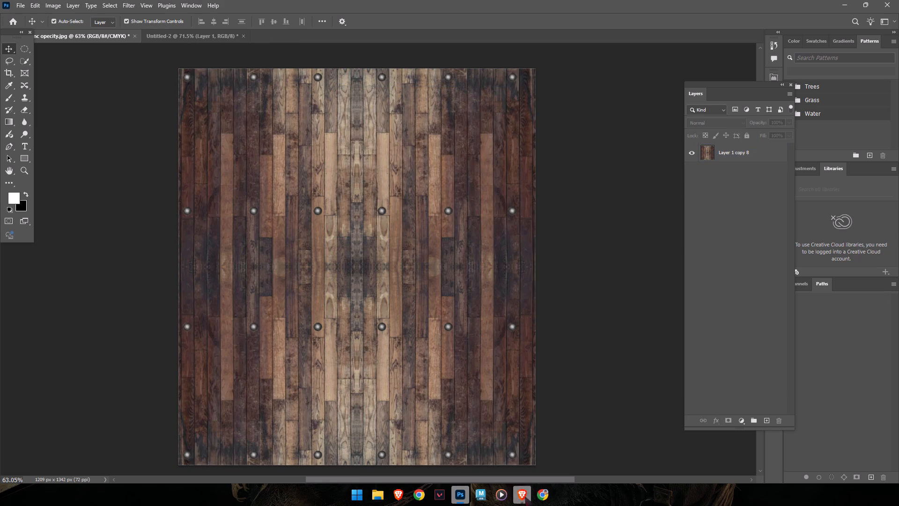
Switch to Maya and bring the wooden planc opecity image from the texture folder into the Hypershade graph.
left_click(480, 494)
left_click(432, 401)
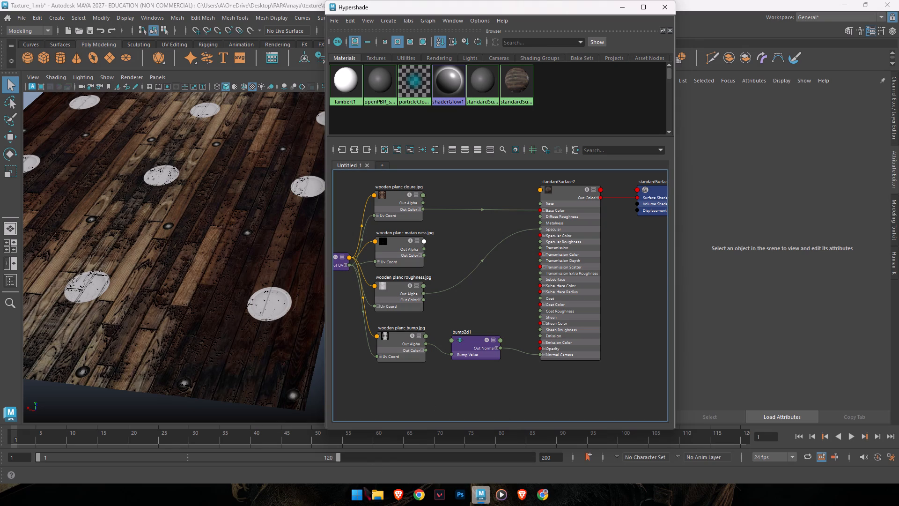
left_click(371, 498)
left_click_drag(92, 275, 434, 378)
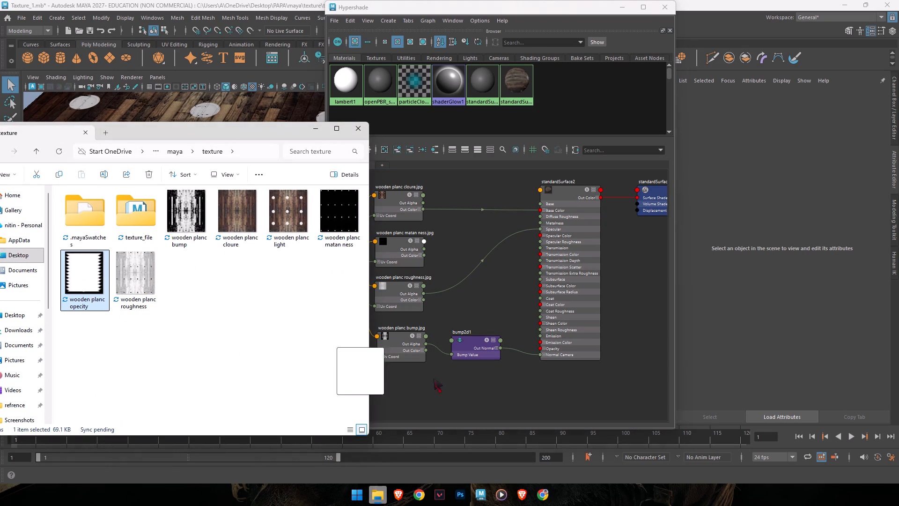
left_click_drag(434, 378, 432, 372)
left_click(314, 128)
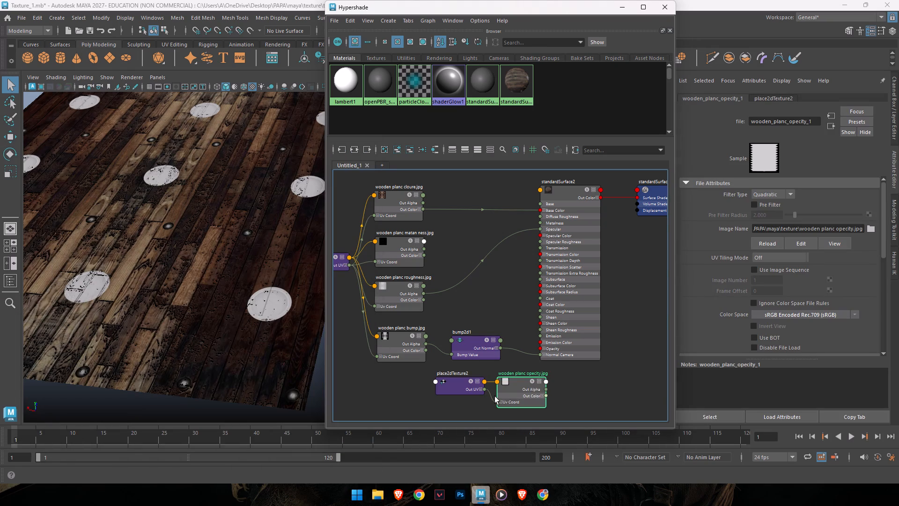
Replace the opacity texture's own place2dTexture2 node with the shared place2dTexture1 and place the file node below the bump file node.
middle_click_drag(344, 258, 444, 299, "alt")
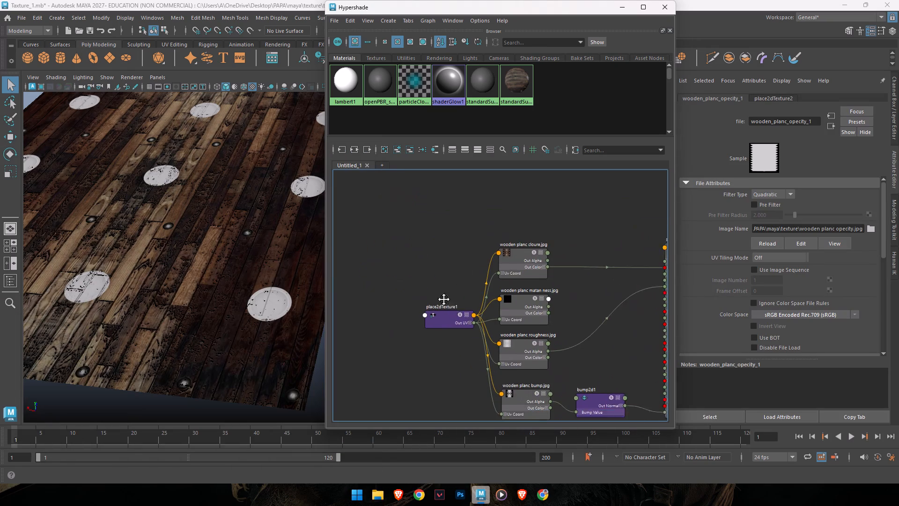
middle_click_drag(444, 299, 351, 242, "alt")
middle_click_drag(348, 242, 545, 358, "ctrl")
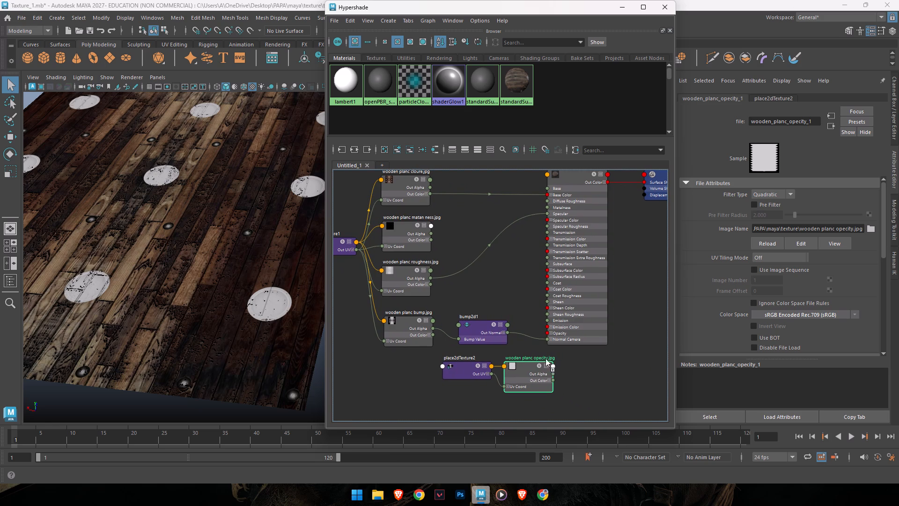
middle_click_drag(545, 358, 545, 367, "ctrl")
left_click(449, 376)
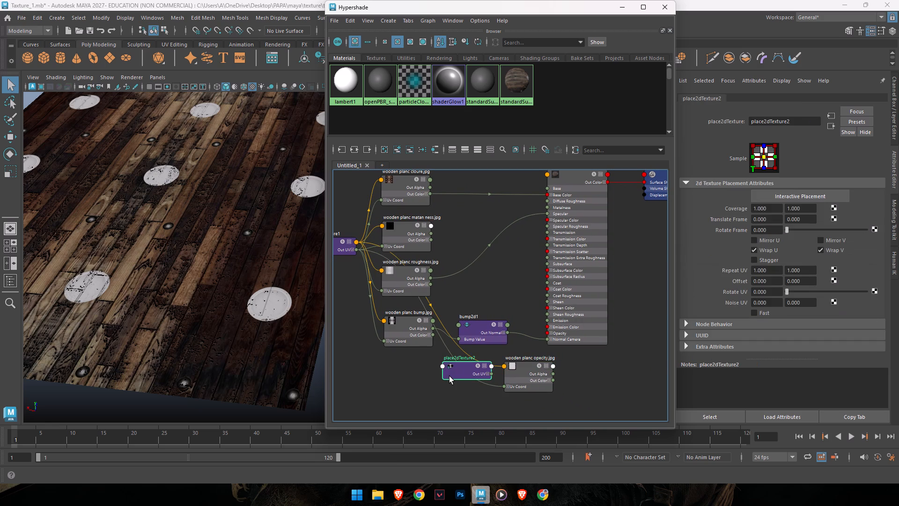
key("Delete")
left_click_drag(530, 373, 417, 374)
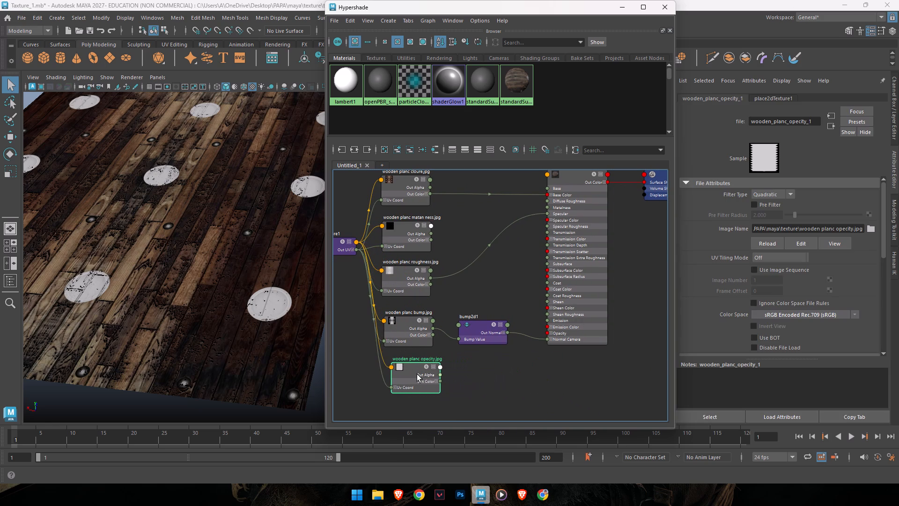
left_click_drag(417, 374, 416, 374)
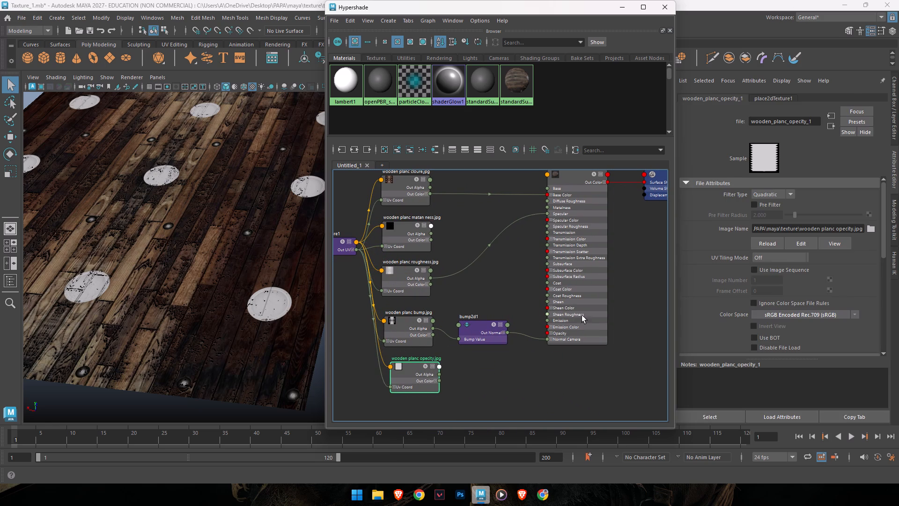
Connect the wooden planc opecity file node to the Opacity attribute of standardSurface2.
left_click(588, 316)
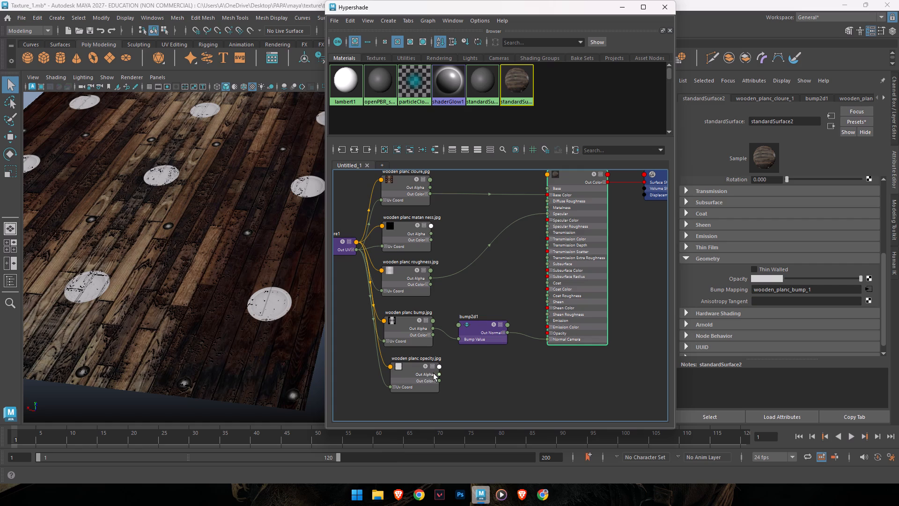
middle_click_drag(427, 366, 555, 354)
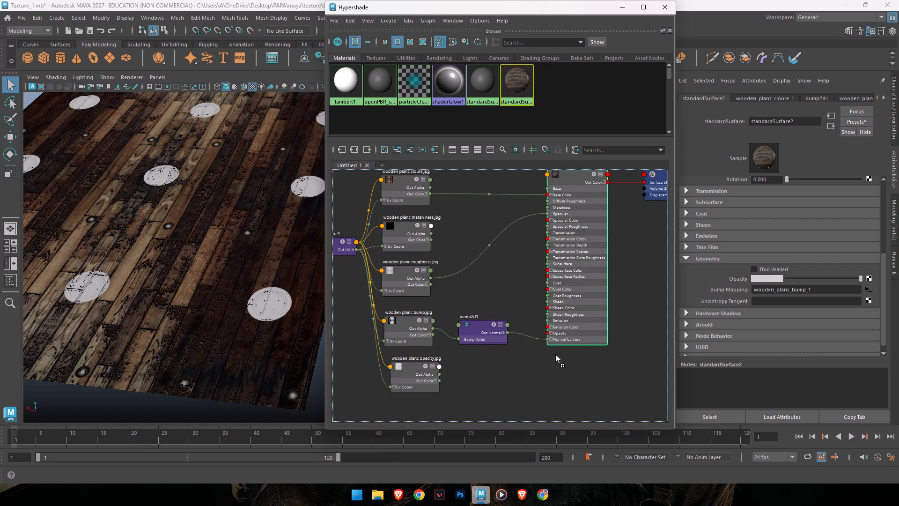
middle_click_drag(555, 354, 766, 275)
Examine the jagged edges and lamp discs of the whole textured plane in the viewport.
scroll(236, 310, "down", 1)
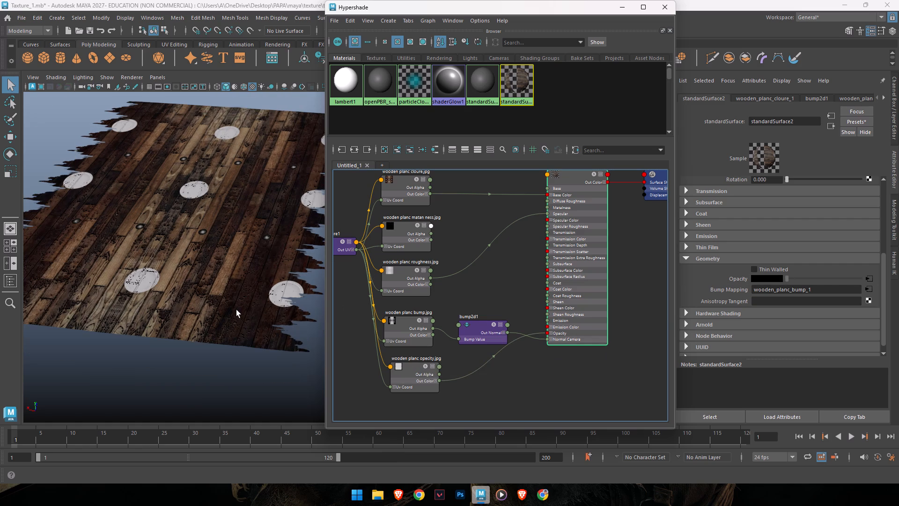
scroll(284, 335, "down", 2, "alt")
left_click_drag(243, 353, 251, 371, "alt")
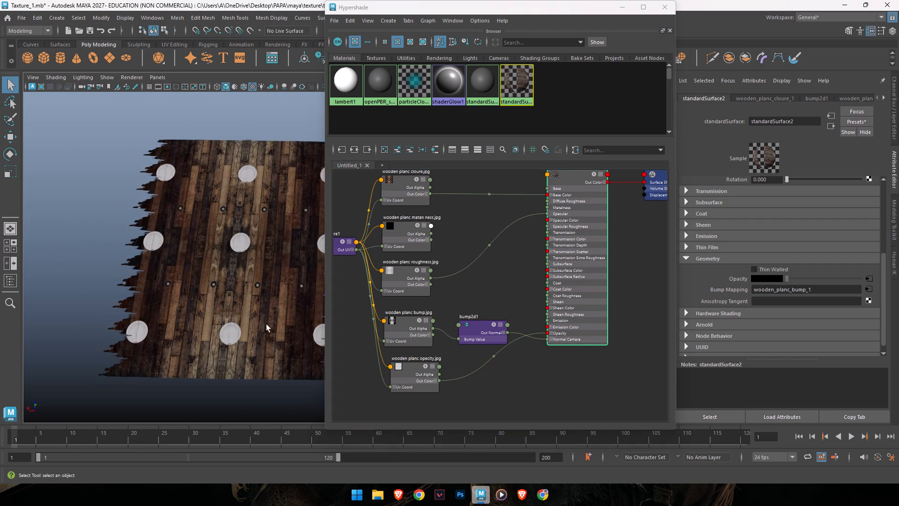
middle_click_drag(267, 324, 239, 320, "alt")
scroll(248, 322, "up", 1)
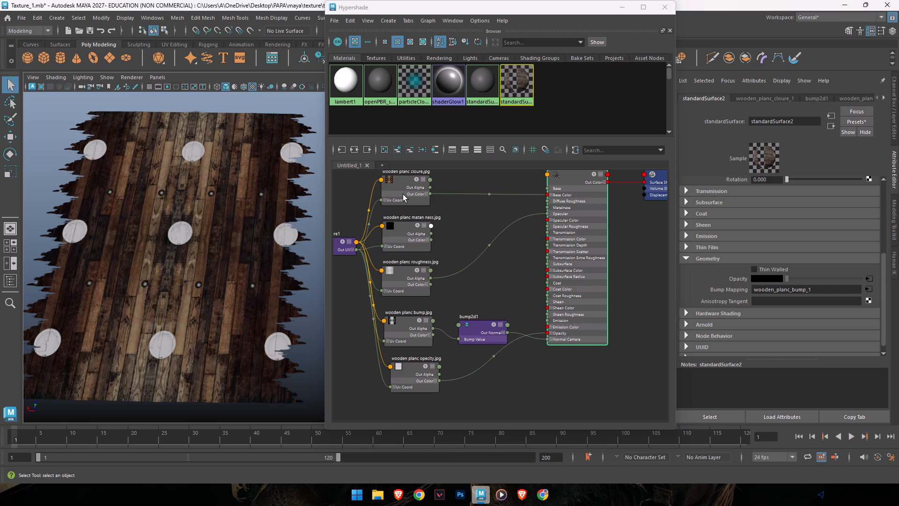
key("alt+Tab")
key("alt+Tab")
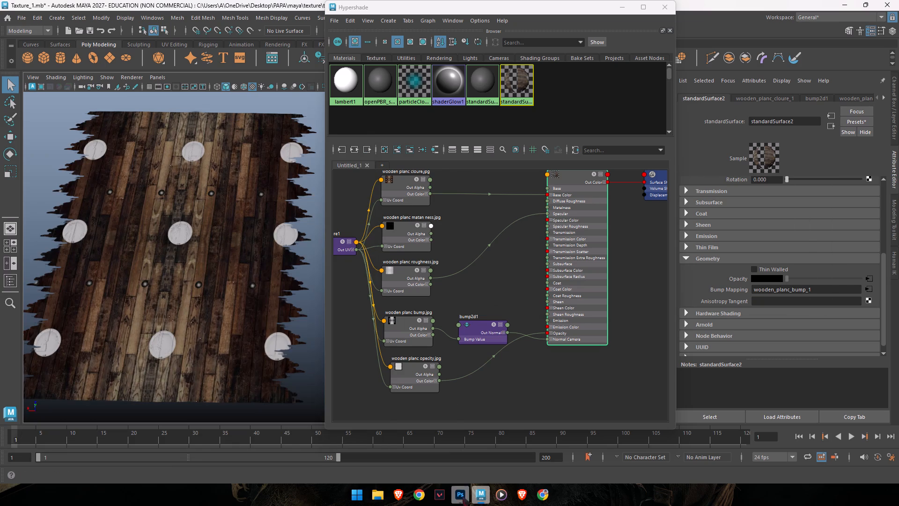
Switch to Photoshop and copy the round lamp layer, Layer 1, from Untitled-2 onto the upper left of the planks document.
left_click(461, 498)
left_click(207, 39)
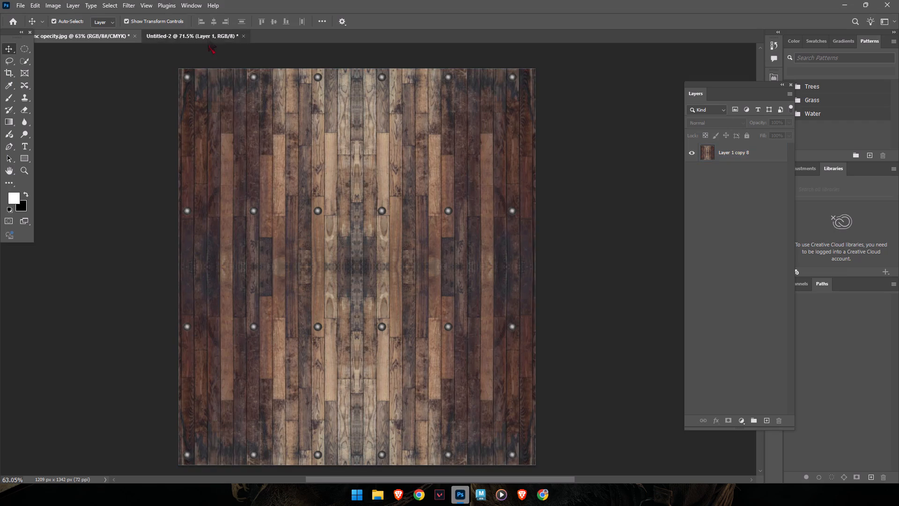
left_click_drag(412, 307, 116, 35)
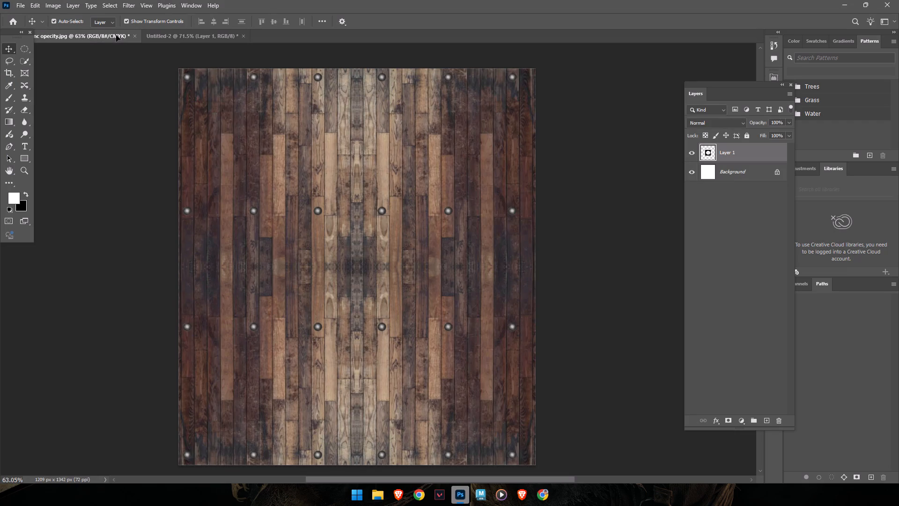
left_click_drag(116, 35, 270, 152)
left_click_drag(280, 161, 328, 228)
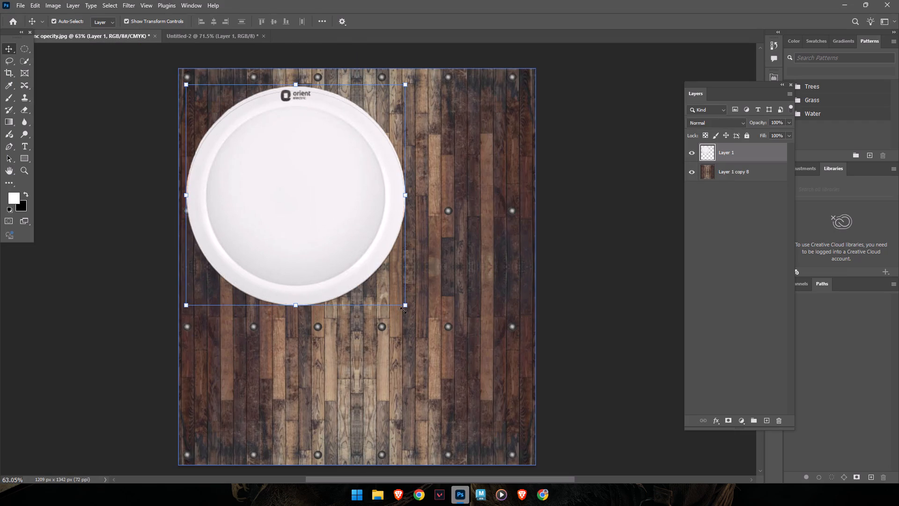
Scale the lamp to about 19.8% and place it on the upper-left planks, centred about X 349 px, Y 237 px.
left_click_drag(406, 309, 242, 145)
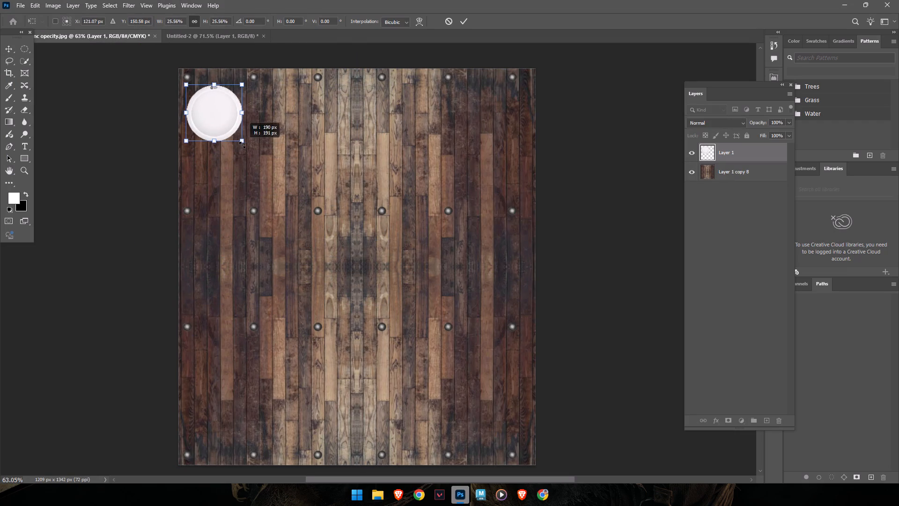
left_click_drag(242, 145, 229, 132)
left_click_drag(199, 104, 274, 138)
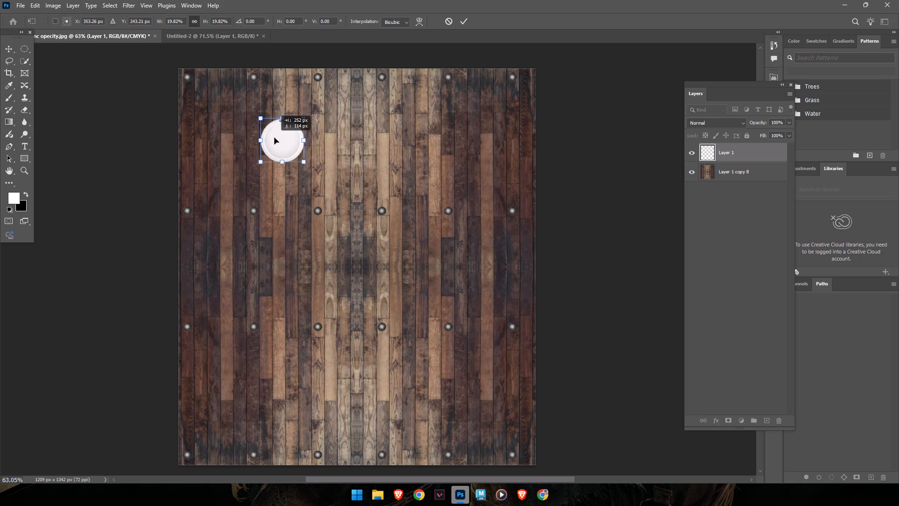
left_click_drag(274, 138, 290, 136)
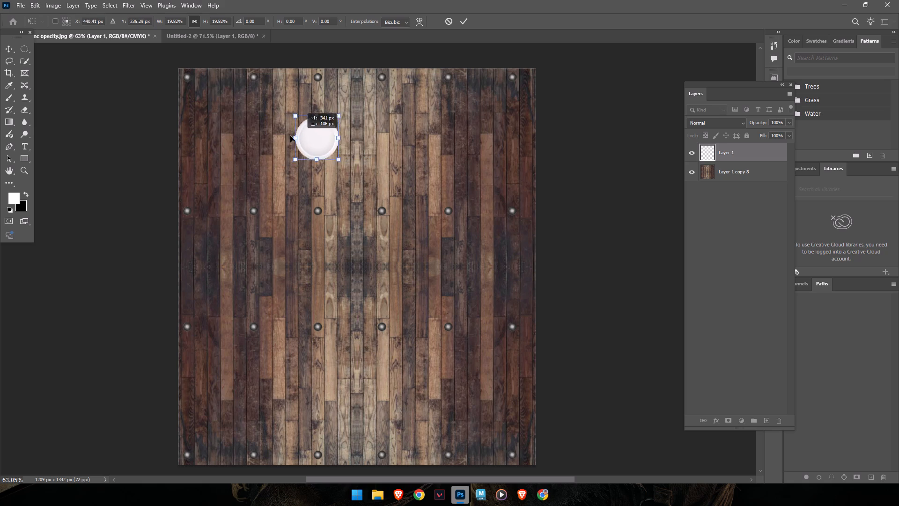
left_click_drag(290, 136, 273, 136)
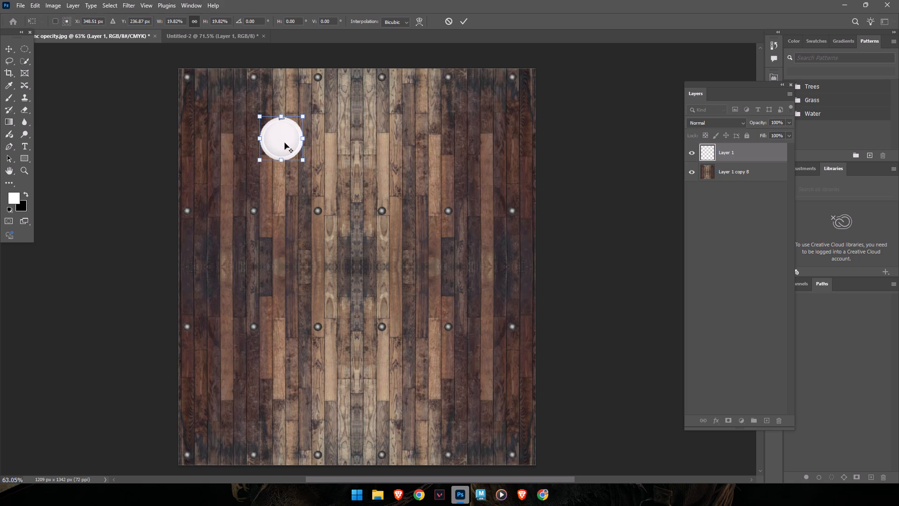
left_click_drag(285, 143, 372, 300, "alt")
left_click(9, 48)
Duplicate the lamp twice, placing one copy near the planks' centre and one on the upper-right planks level with the original.
left_click_drag(281, 136, 296, 156, "alt")
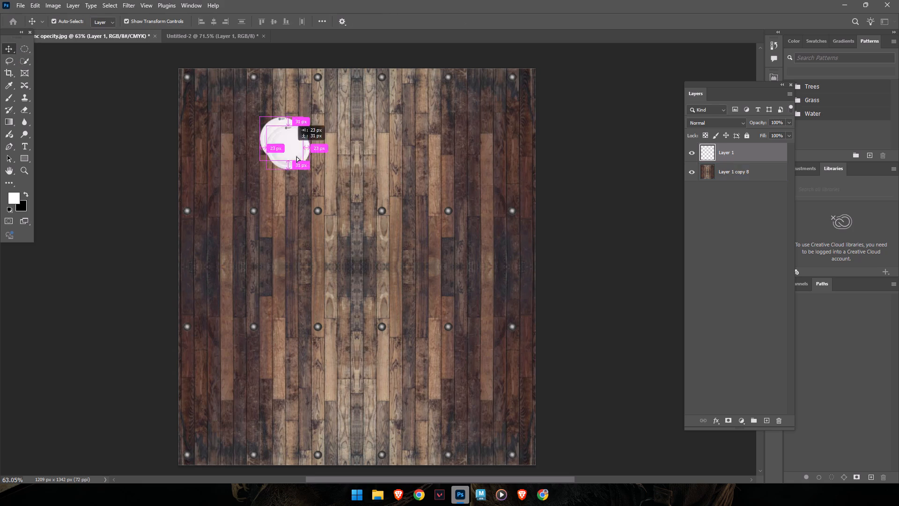
left_click_drag(296, 156, 354, 260, "alt")
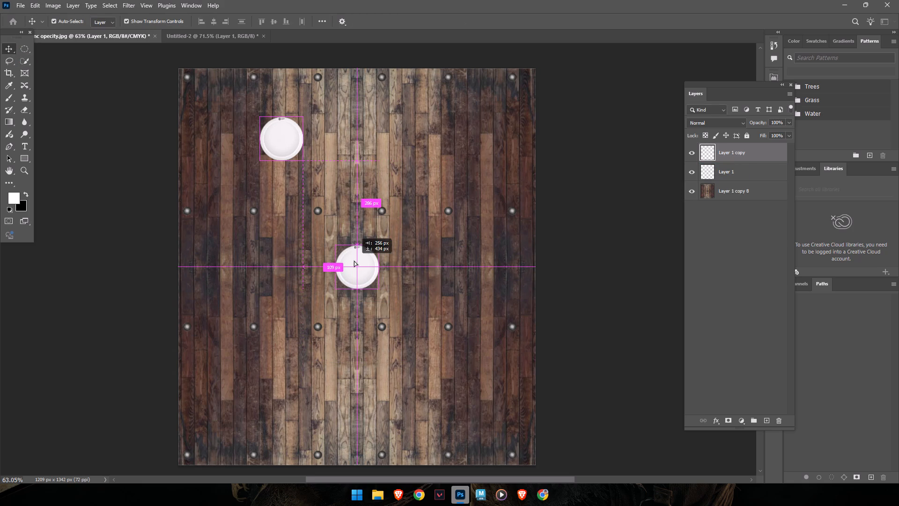
left_click_drag(354, 260, 351, 260, "alt")
left_click_drag(350, 268, 413, 157, "alt")
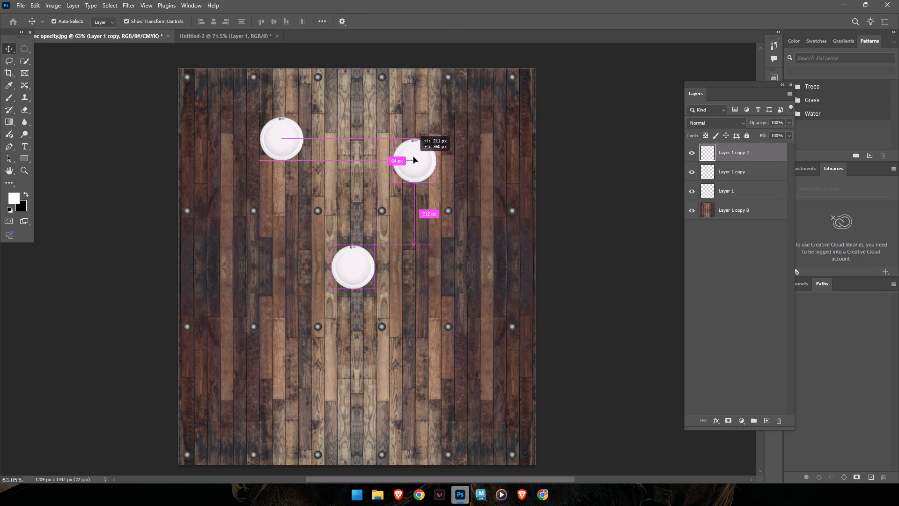
left_click_drag(413, 157, 418, 141, "alt")
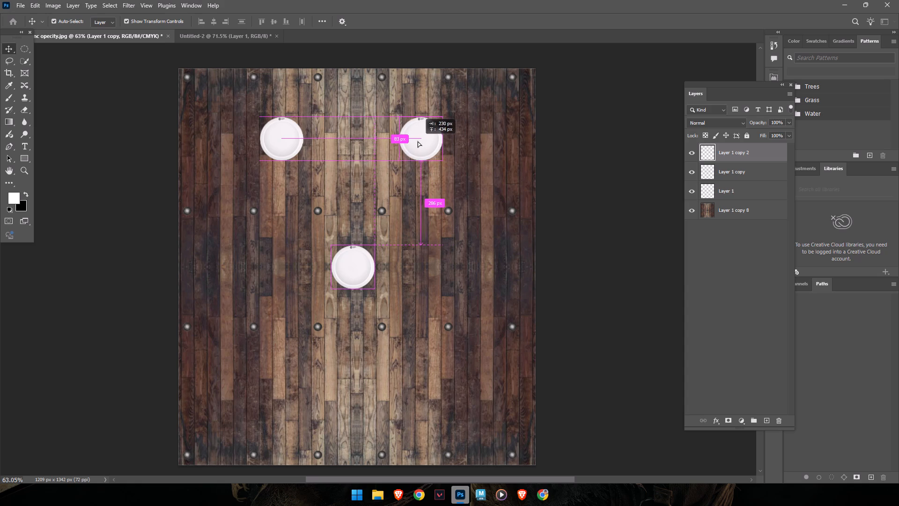
left_click_drag(418, 141, 413, 140, "alt")
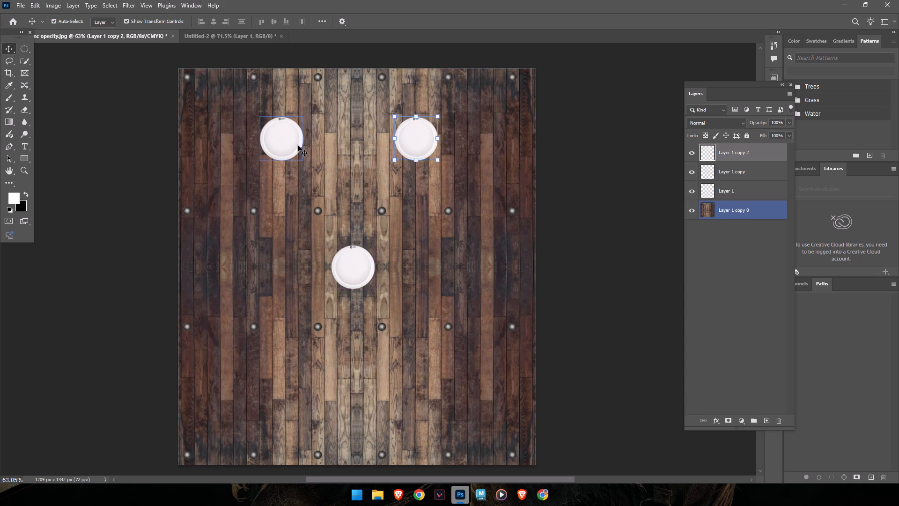
Merge the two upper lamps into one layer and duplicate that pair onto the lower planks.
left_click(289, 143, "shift")
left_click(288, 141)
left_click(285, 144)
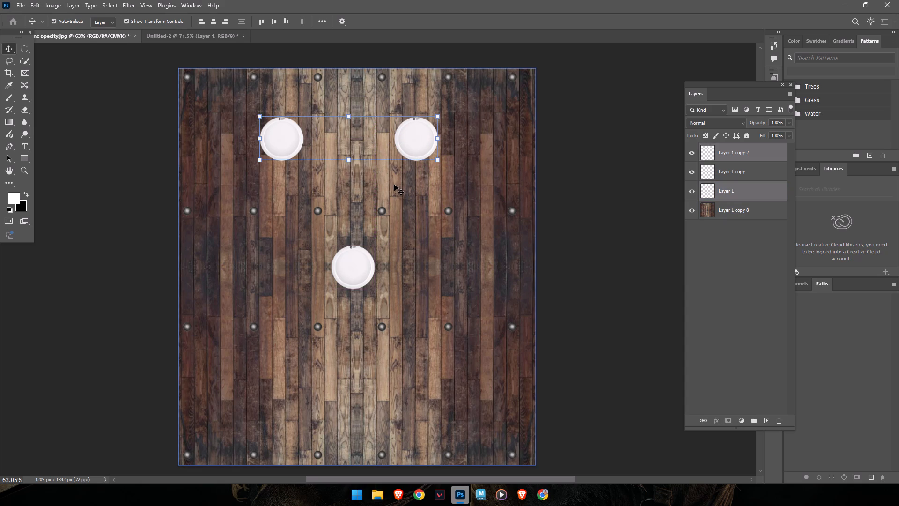
key("ctrl+e")
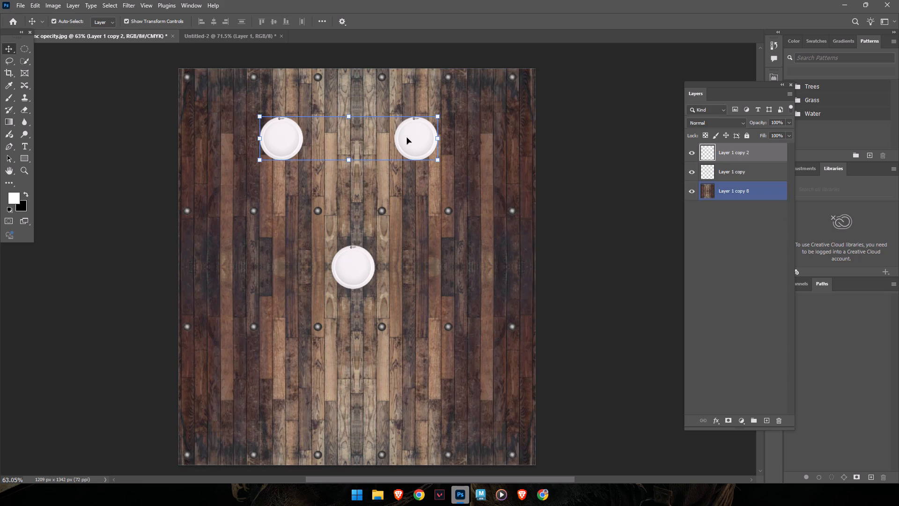
left_click_drag(415, 144, 418, 371, "alt")
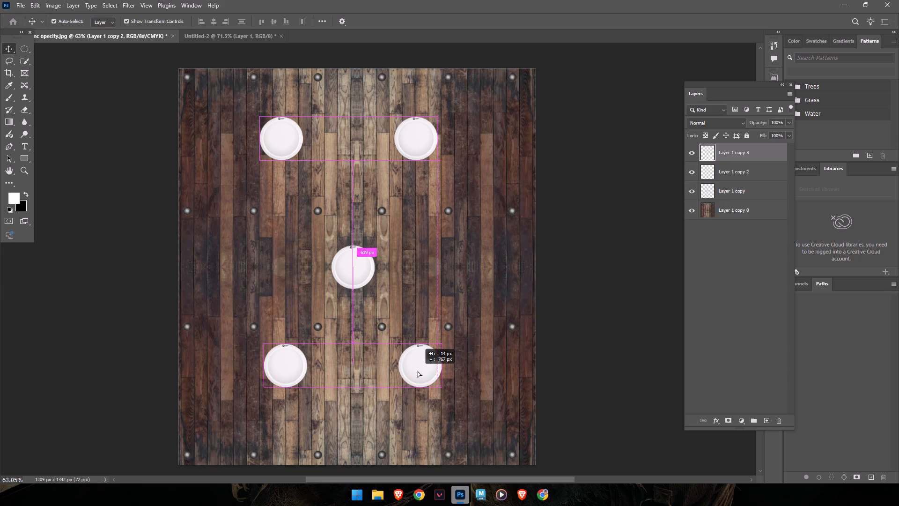
left_click_drag(418, 371, 420, 394, "alt")
Merge the centre, upper and lower lamp layers into a single layer above the planks.
left_click(360, 269, "shift")
left_click(411, 136, "shift")
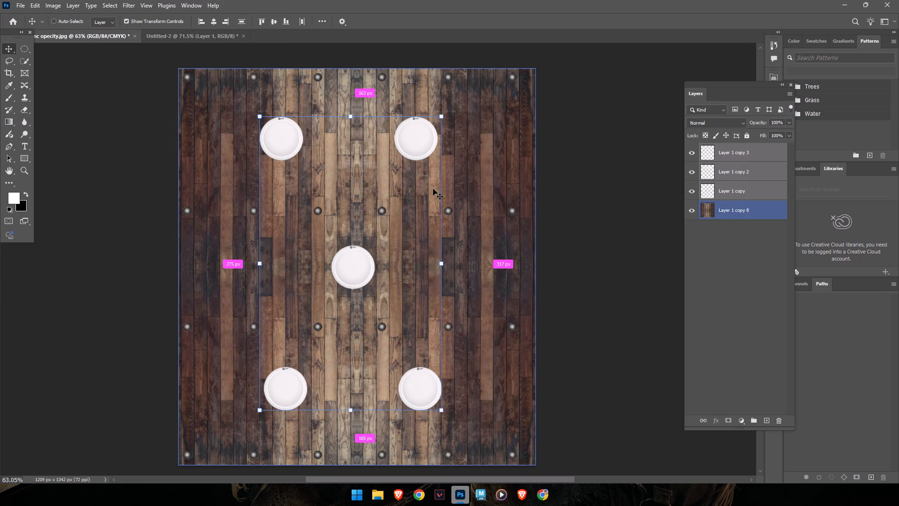
key("ctrl+e")
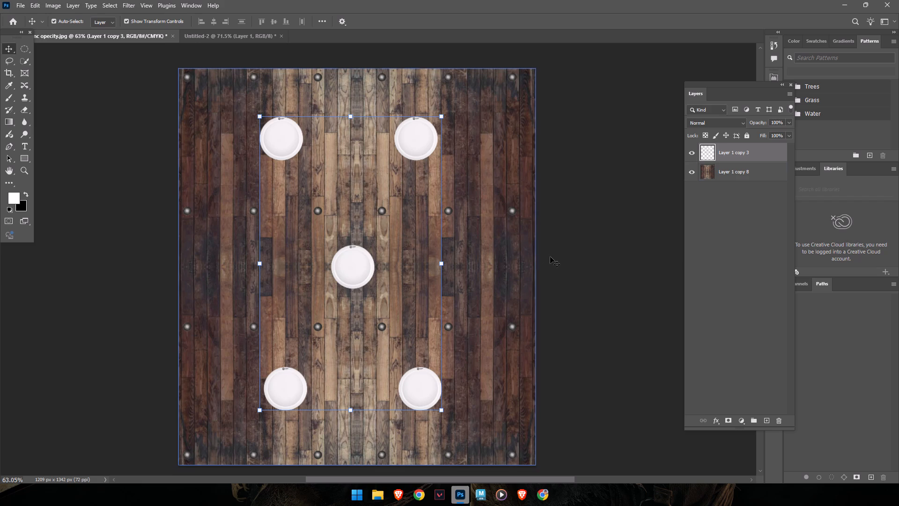
left_click(592, 267)
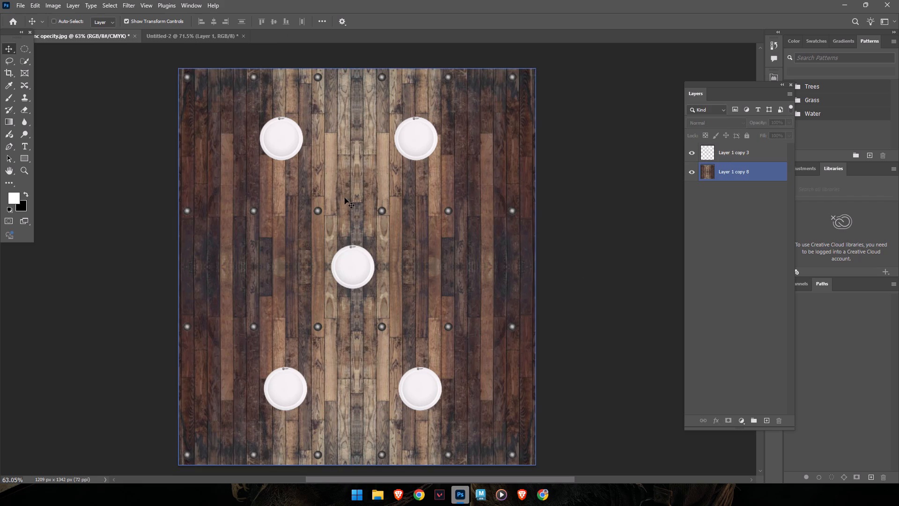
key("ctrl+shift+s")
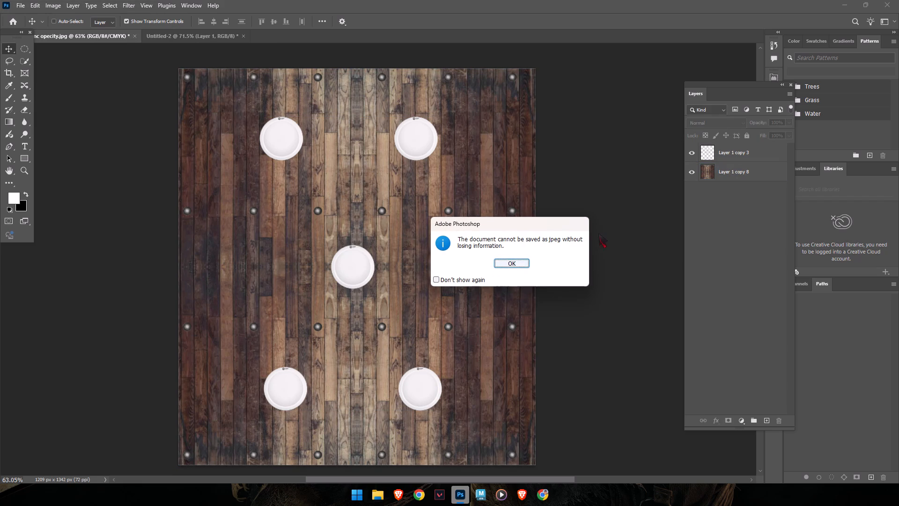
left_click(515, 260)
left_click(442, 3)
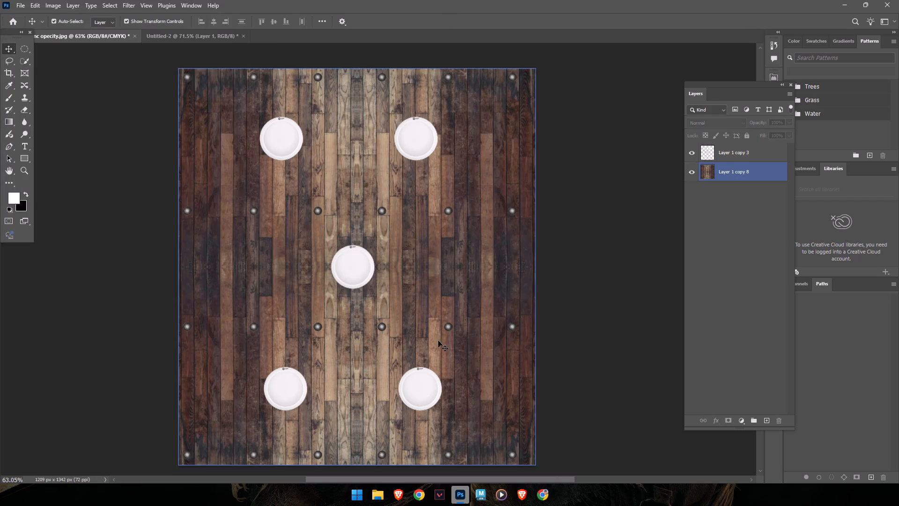
Switch to File Explorer, delete the old wooden planc light image from the texture folder, and return to Photoshop.
left_click(376, 498)
left_click(294, 216)
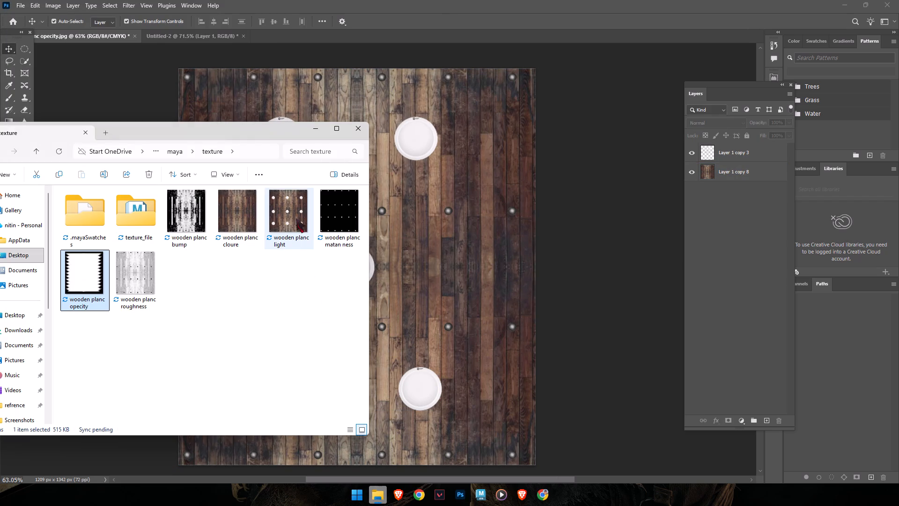
key("Delete")
left_click(314, 131)
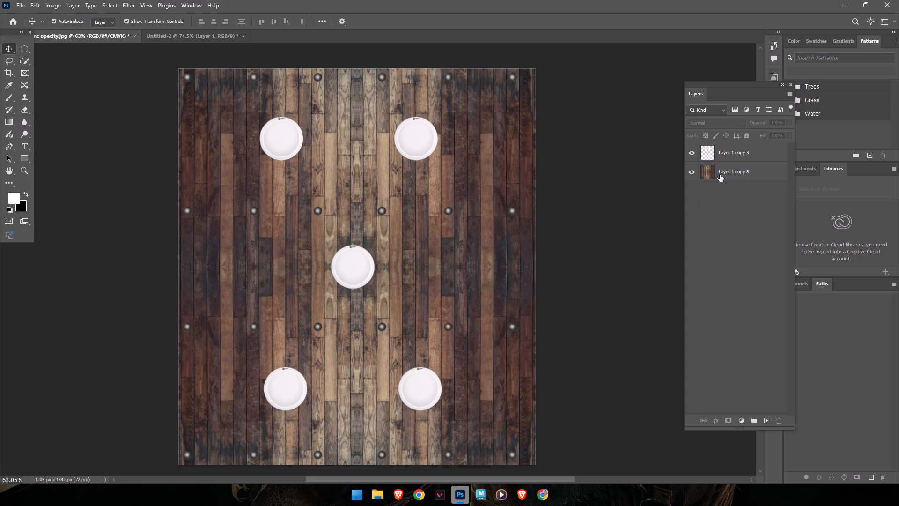
Merge the lamps with the planks and save the document as the JPEG wooden planc light.
key("ctrl+shift+e")
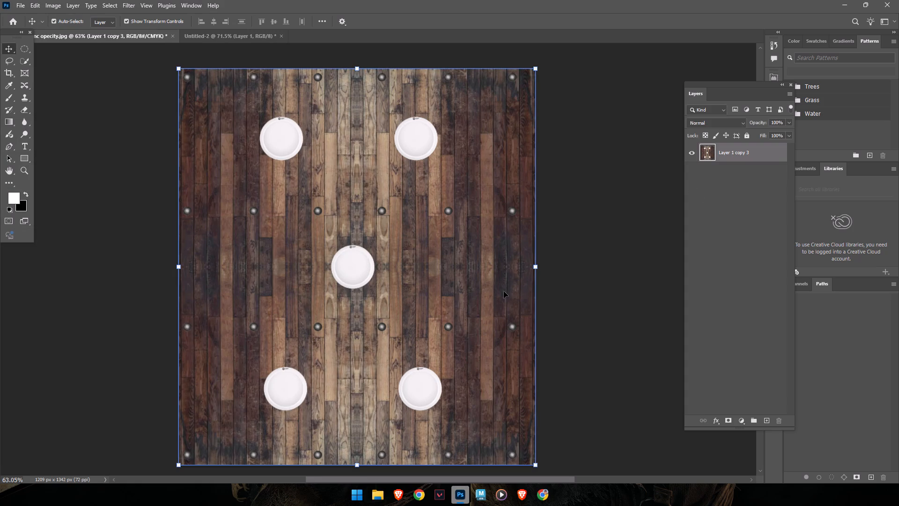
key("ctrl+shift+s")
left_click_drag(128, 187, 102, 186)
type("light")
key("Return")
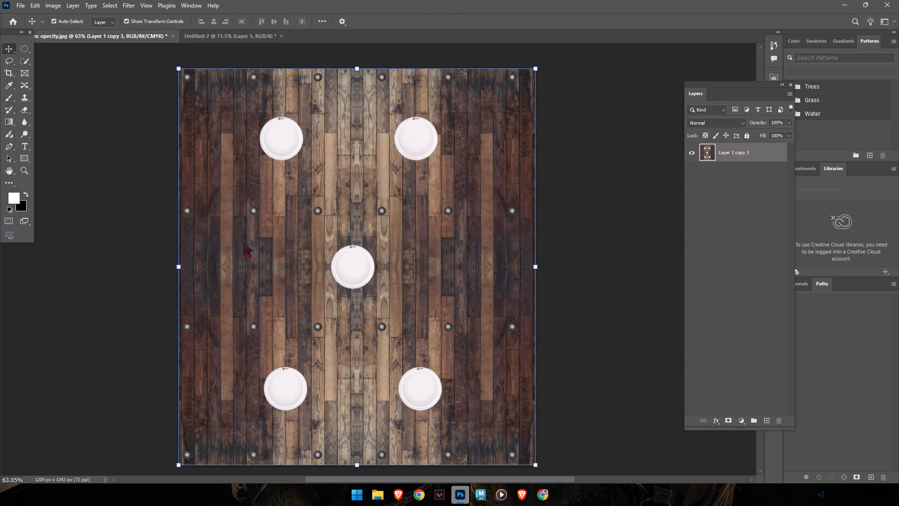
left_click(499, 118)
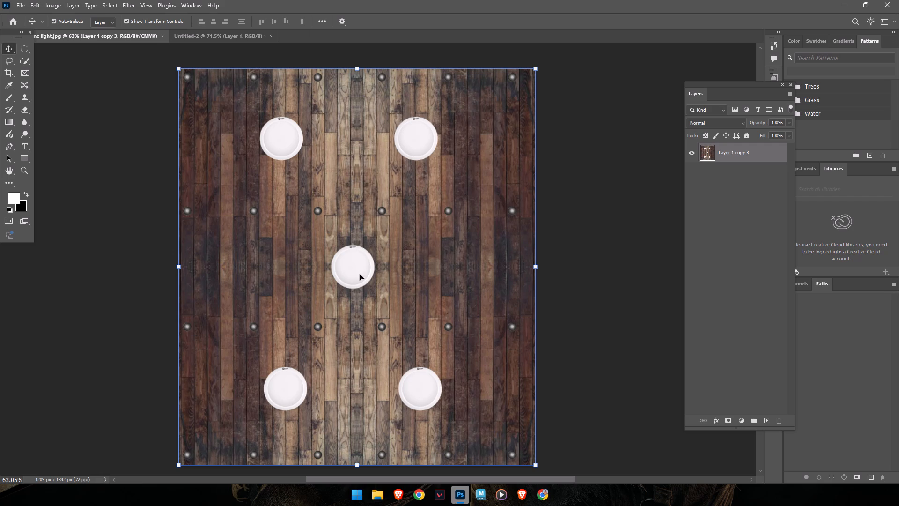
Reopen the texture folder in File Explorer and check for the saved wooden planc light image.
left_click(376, 497)
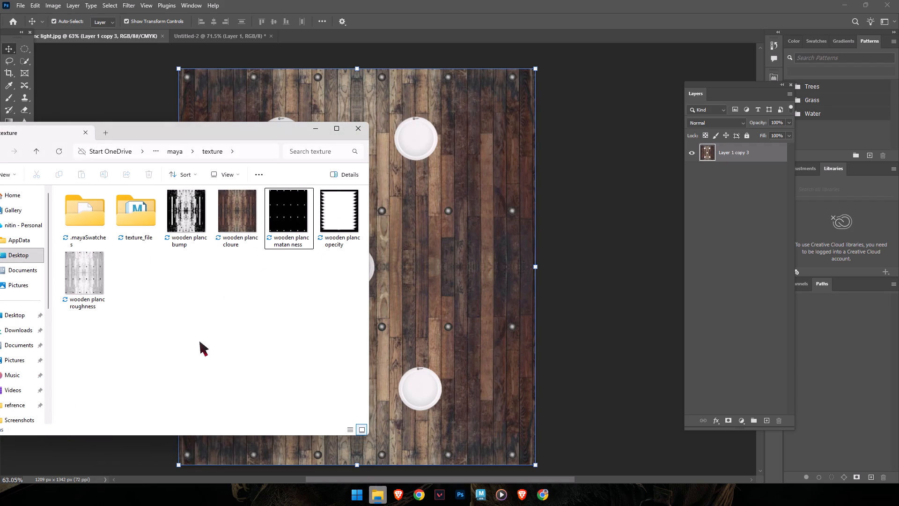
left_click(174, 149)
double_click(129, 325)
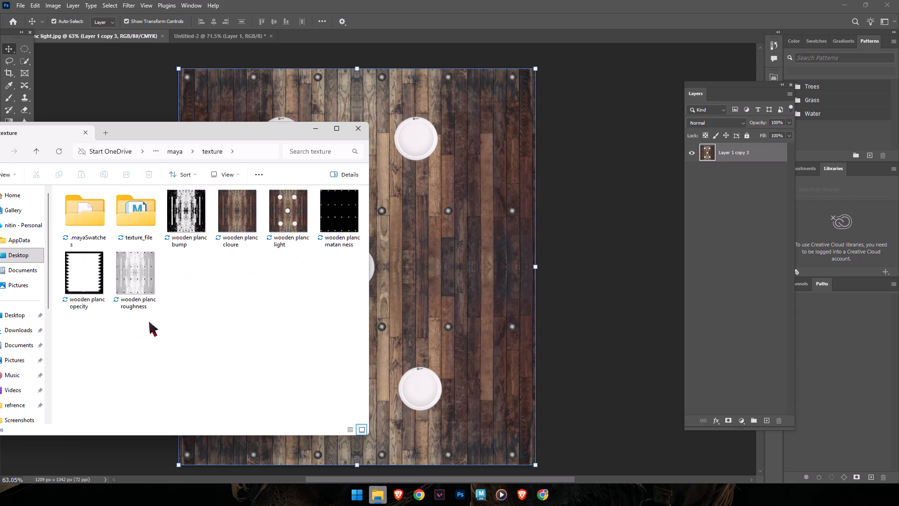
left_click(316, 129)
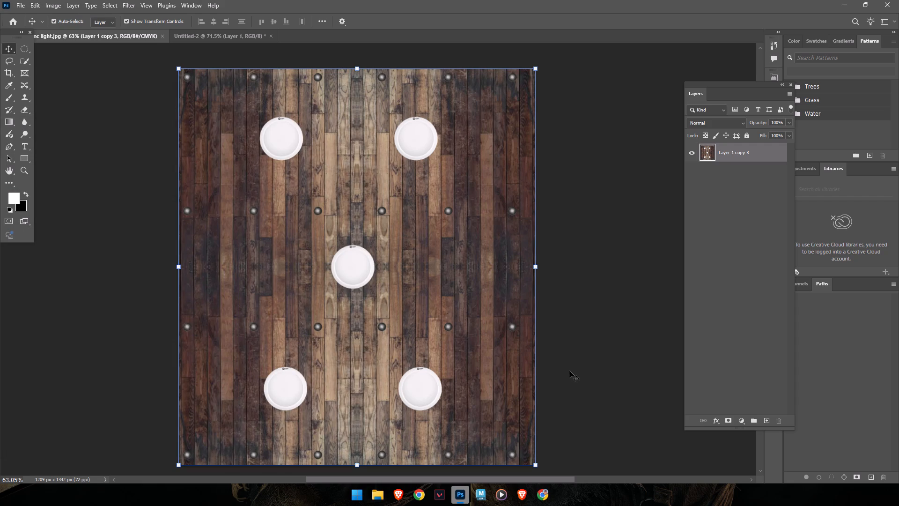
Switch to Maya and load wooden planc light.jpg into the wooden_planc_cloure_1 file node.
left_click(483, 501)
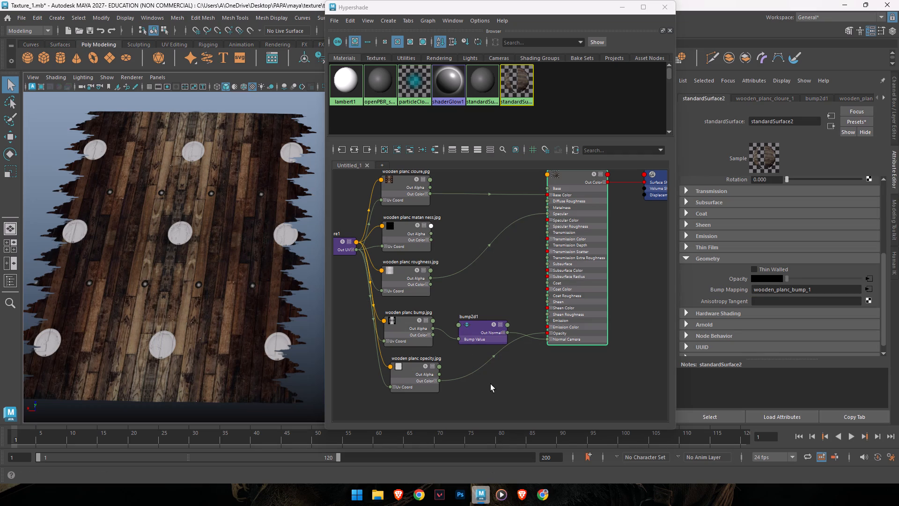
left_click(400, 196)
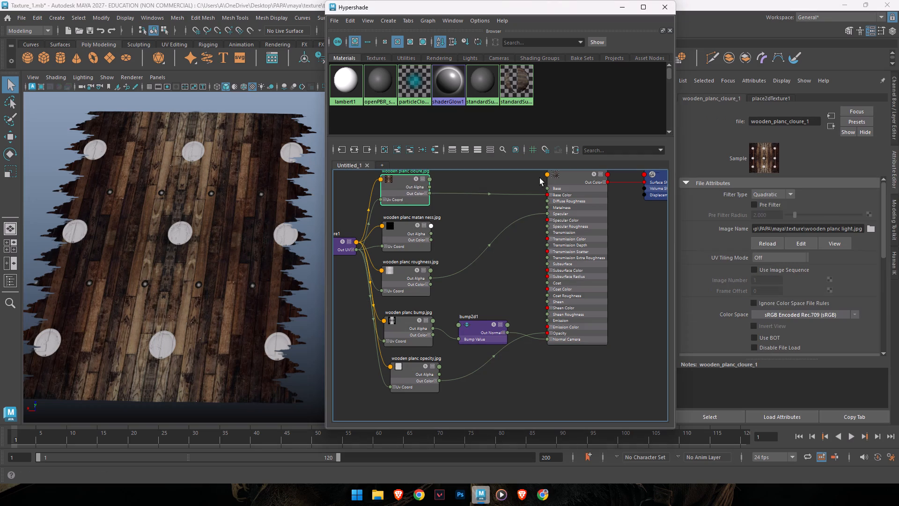
left_click(872, 231)
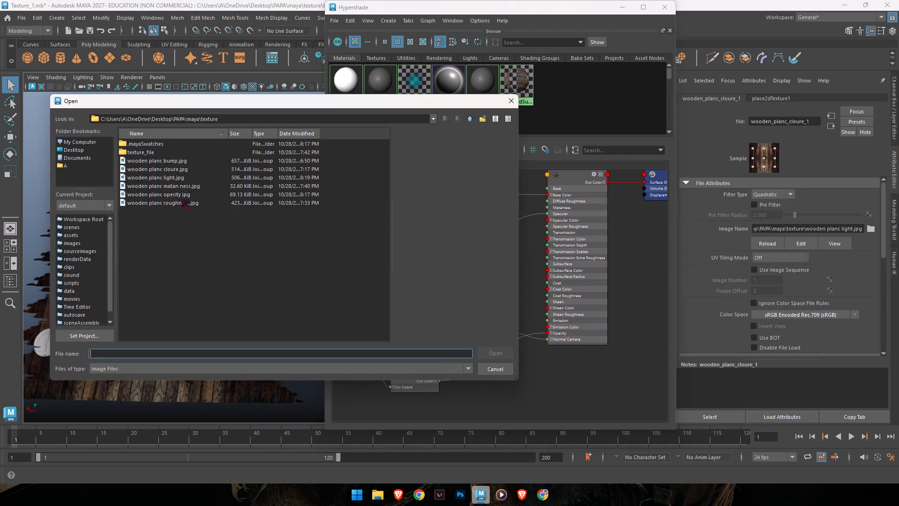
left_click(176, 176)
left_click(495, 354)
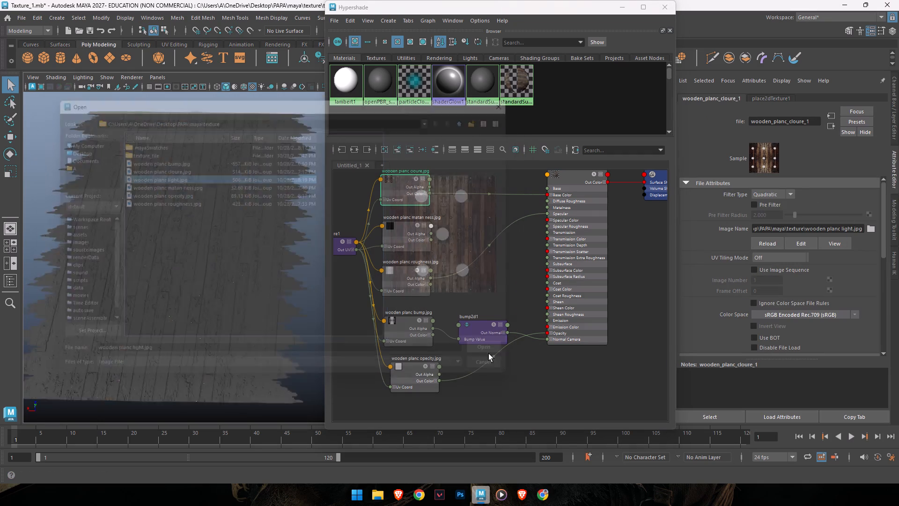
Examine the five lamp discs and the bump on the textured plane up close in the viewport.
left_click_drag(259, 339, 252, 361, "alt")
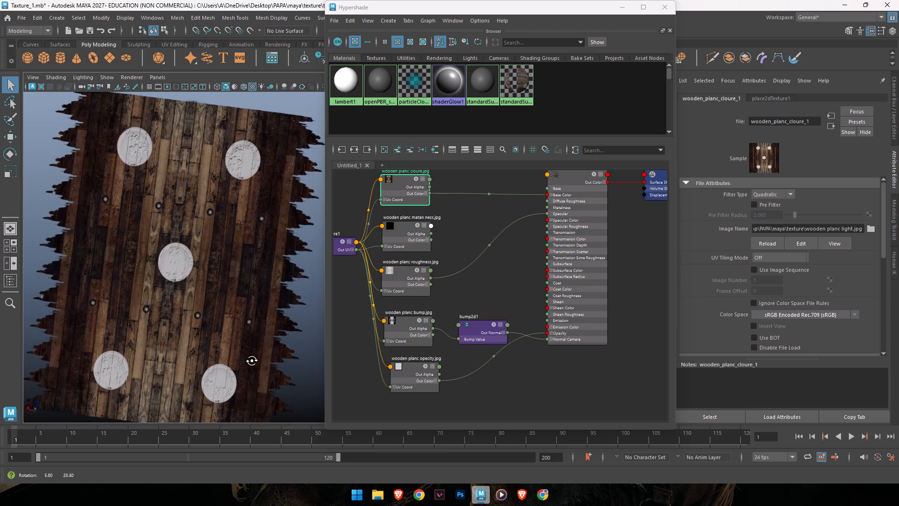
left_click_drag(252, 361, 259, 328, "alt")
scroll(259, 326, "up", 4, "alt")
left_click_drag(196, 336, 221, 337, "alt")
middle_click_drag(224, 328, 290, 244, "alt")
left_click_drag(208, 308, 193, 295, "alt")
middle_click_drag(197, 292, 239, 318, "alt")
scroll(197, 291, "up", 1, "alt")
scroll(217, 312, "down", 1, "alt")
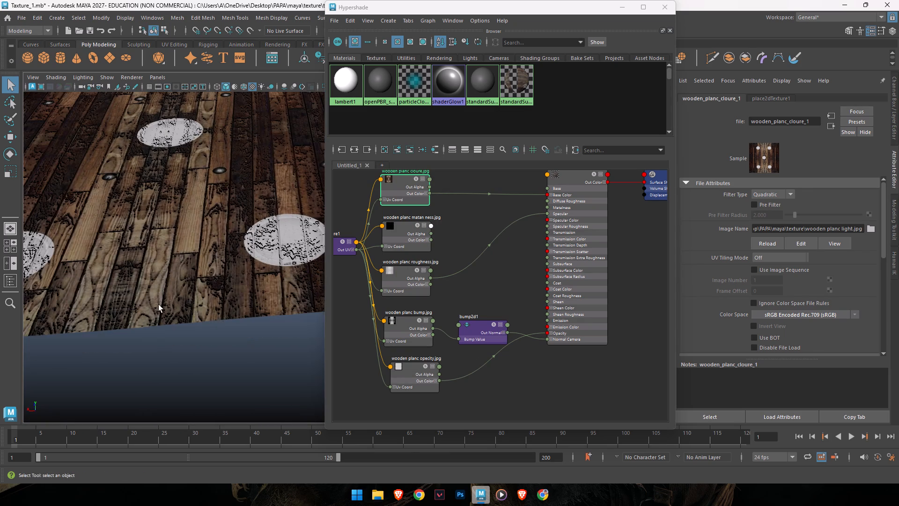
middle_click_drag(157, 305, 181, 324, "alt")
Switch to Media Player and watch the class recording's demonstration of the lamp disc on the plank plane.
key("alt+Tab")
key("alt+Tab")
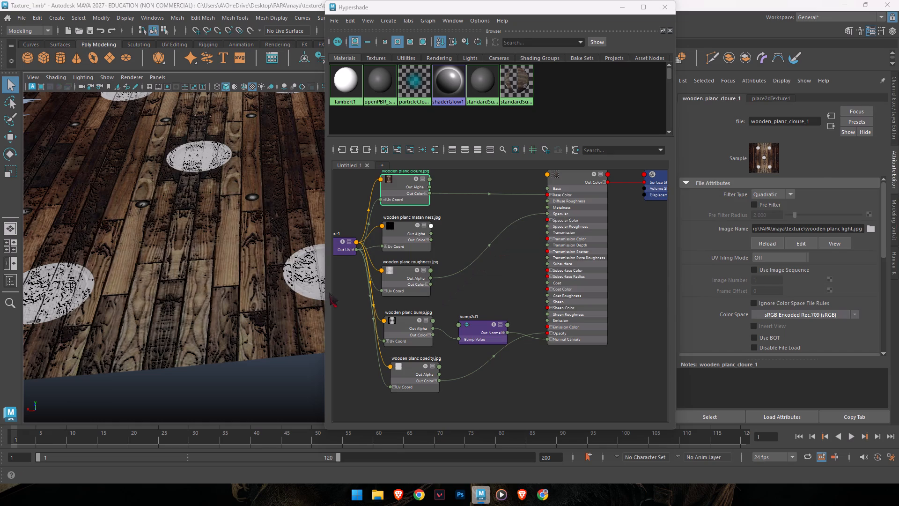
key("alt+Tab")
key("alt+Tab")
key("alt+Tab")
left_click(666, 214, "alt")
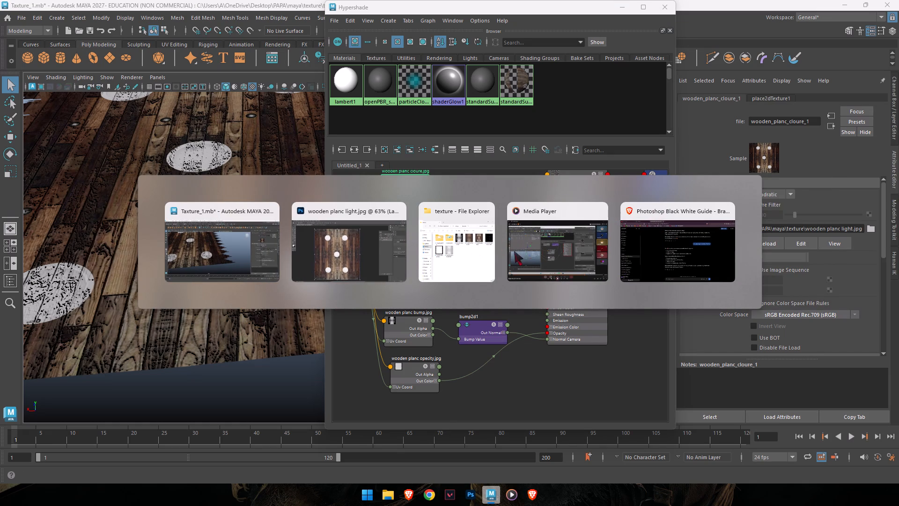
left_click(561, 251, "alt")
left_click(457, 238)
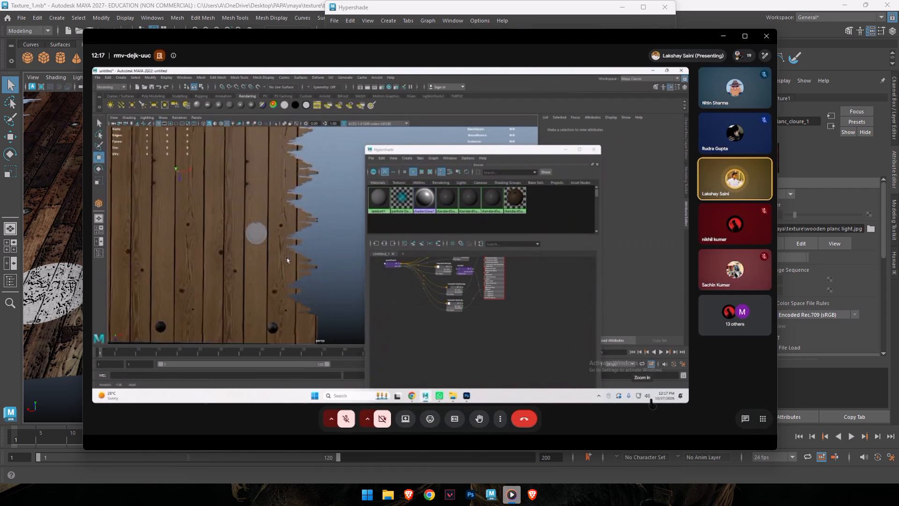
left_click(438, 283)
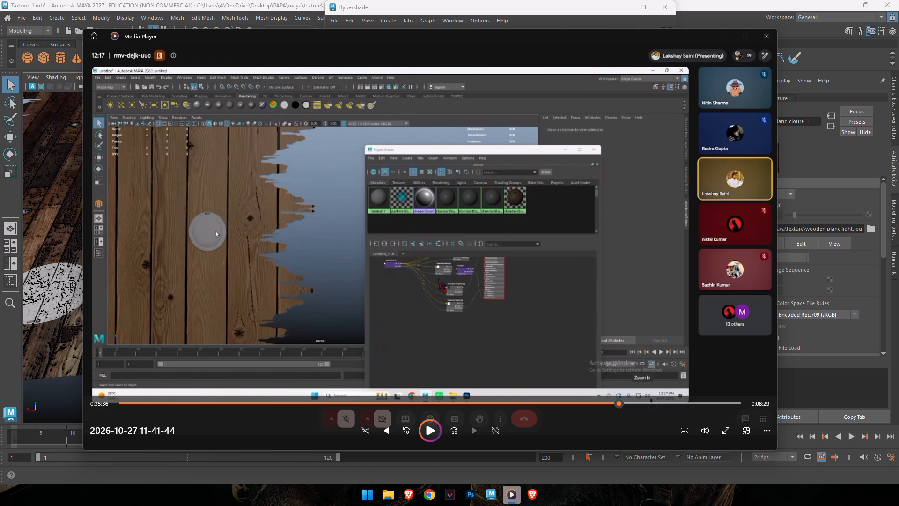
Compare the lamp disc in the class recording with the discs on the Maya plank plane, replaying the preceding part of the demonstration.
key("space")
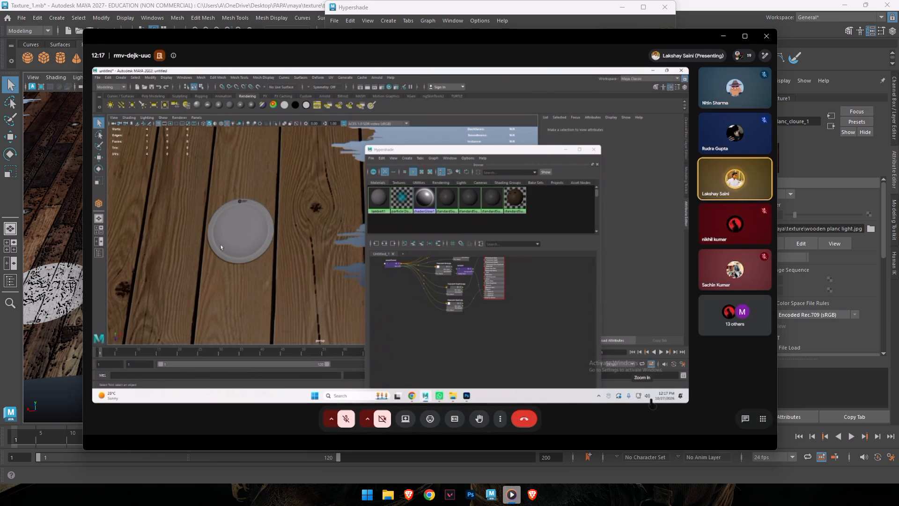
key("space")
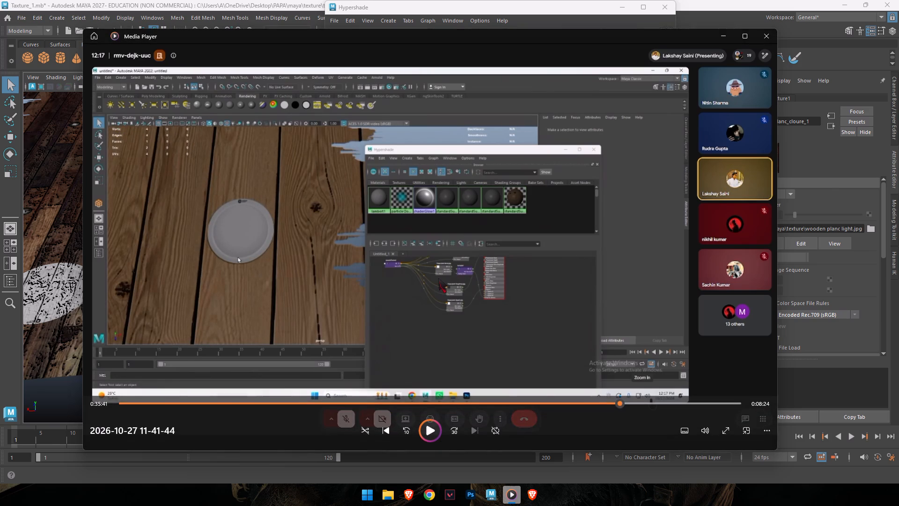
key("alt+Tab")
middle_click_drag(243, 297, 242, 297, "alt")
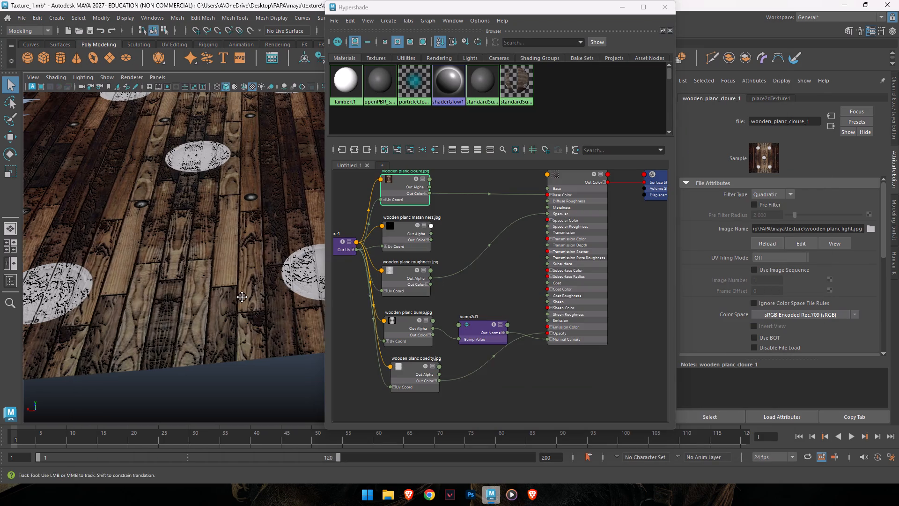
middle_click_drag(242, 297, 188, 305, "alt")
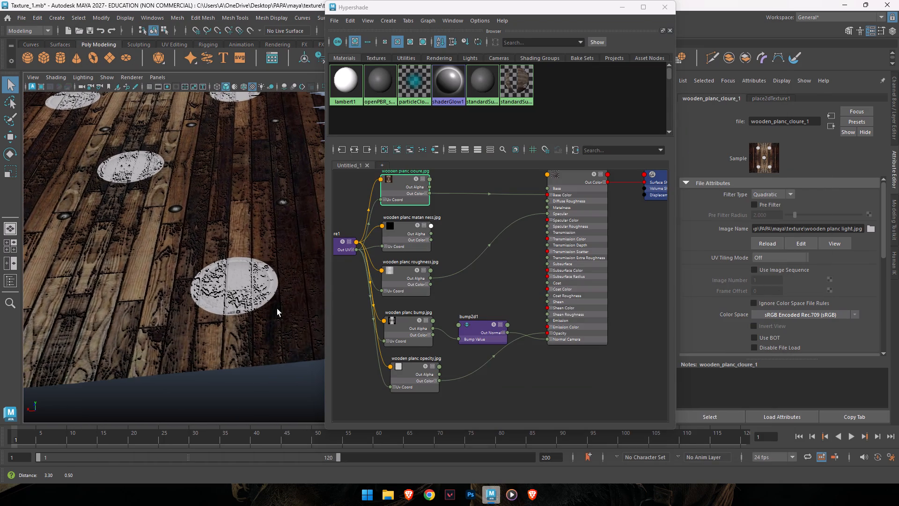
key("alt+Tab")
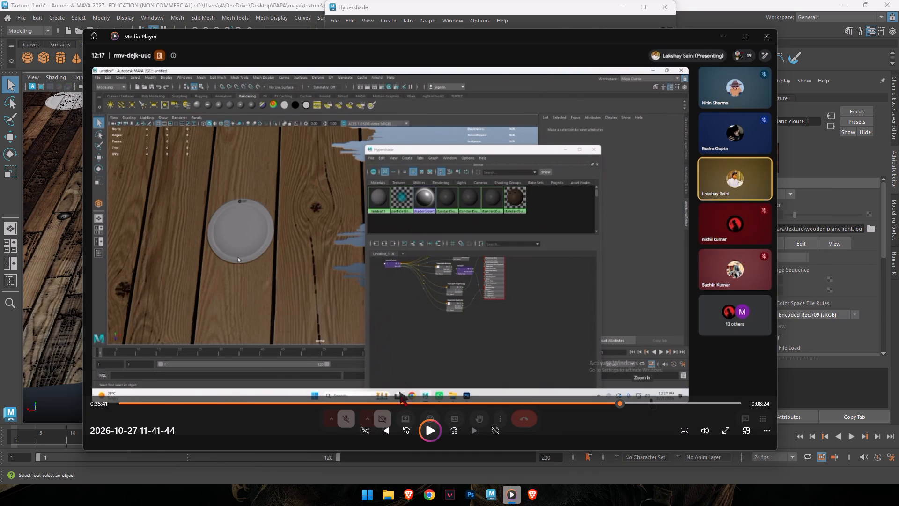
left_click(407, 430)
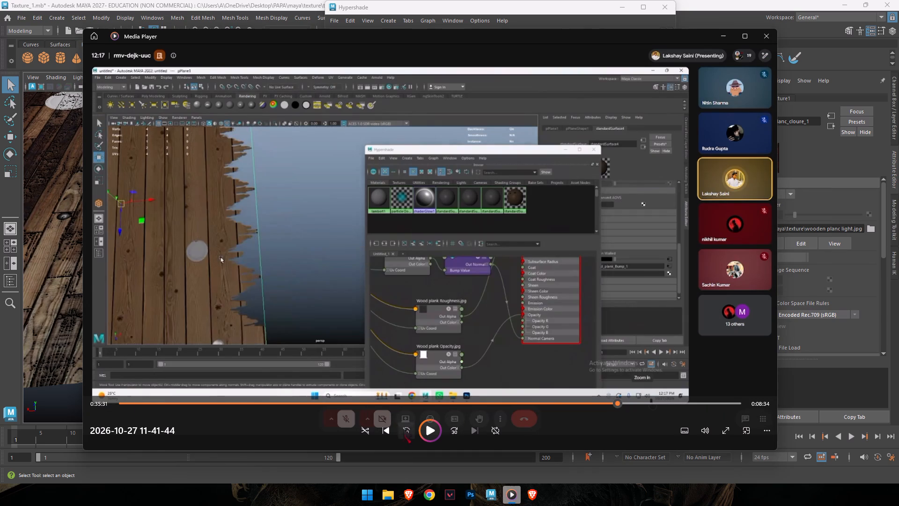
left_click(403, 429)
left_click(374, 298)
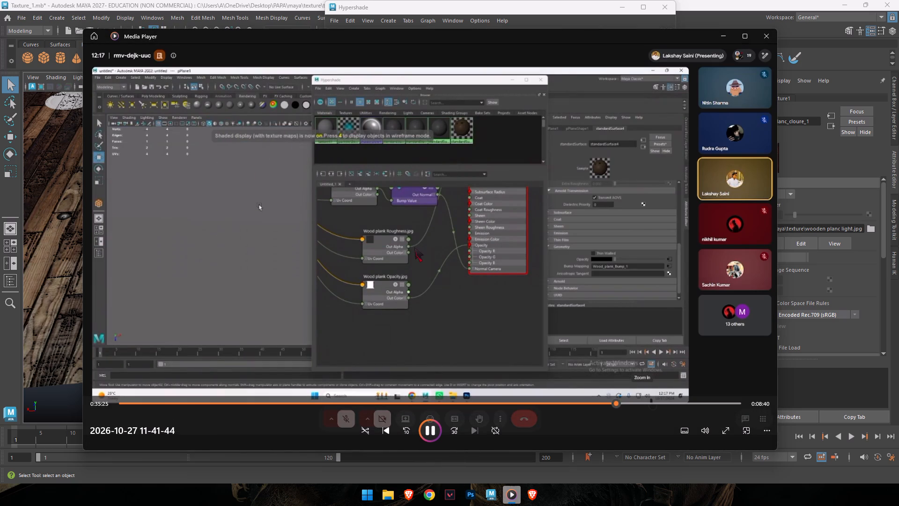
left_click(421, 285)
Switch to Maya and display the plank plane with textures and all scene lights enabled.
key("alt+Tab")
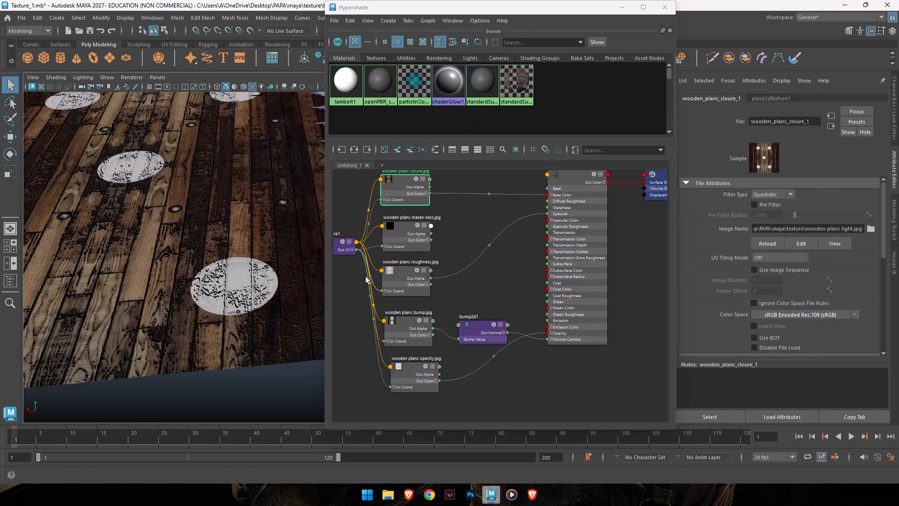
scroll(233, 262, "down", 1)
type("67")
type("67")
key("7")
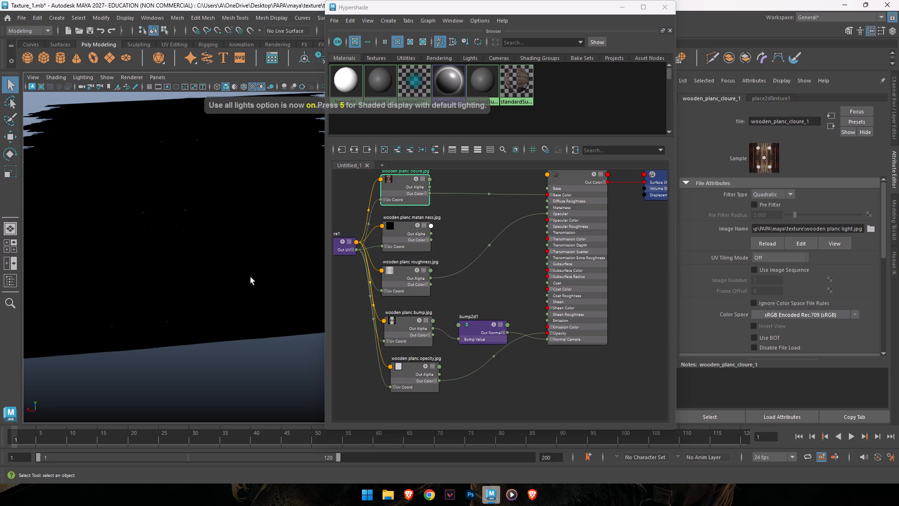
scroll(262, 277, "down", 1)
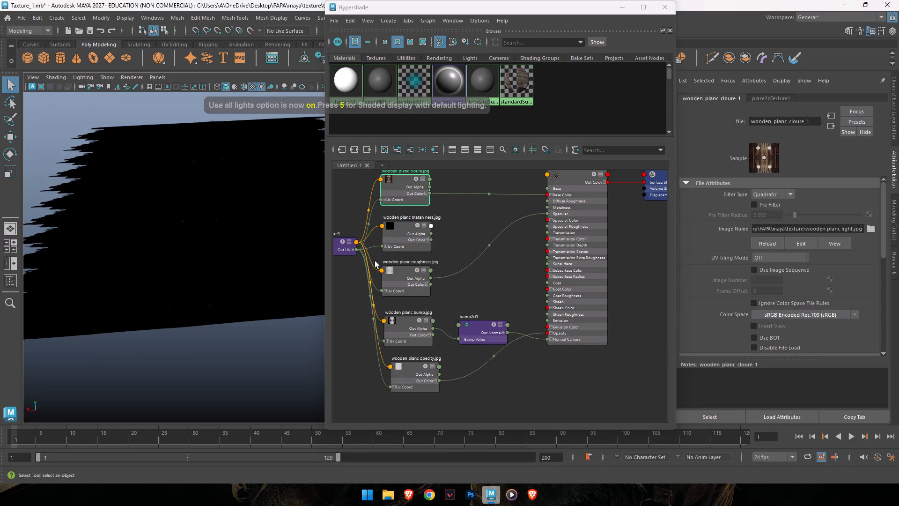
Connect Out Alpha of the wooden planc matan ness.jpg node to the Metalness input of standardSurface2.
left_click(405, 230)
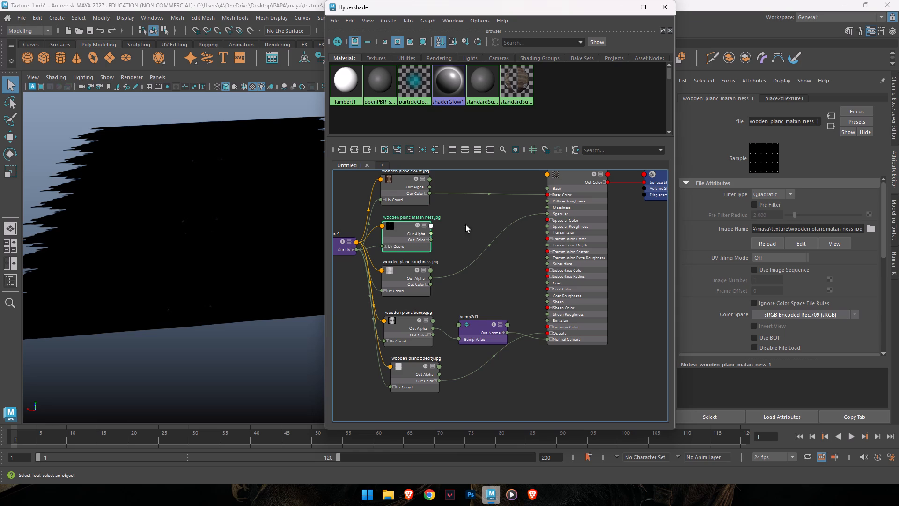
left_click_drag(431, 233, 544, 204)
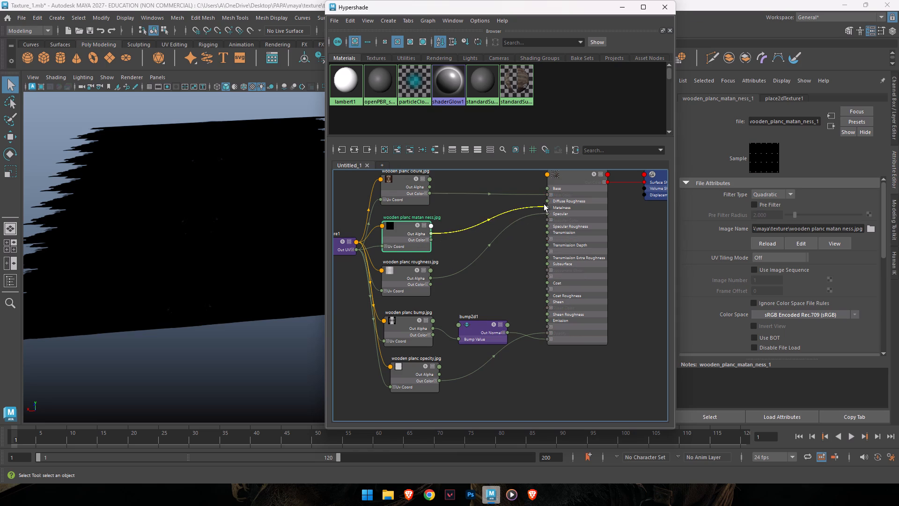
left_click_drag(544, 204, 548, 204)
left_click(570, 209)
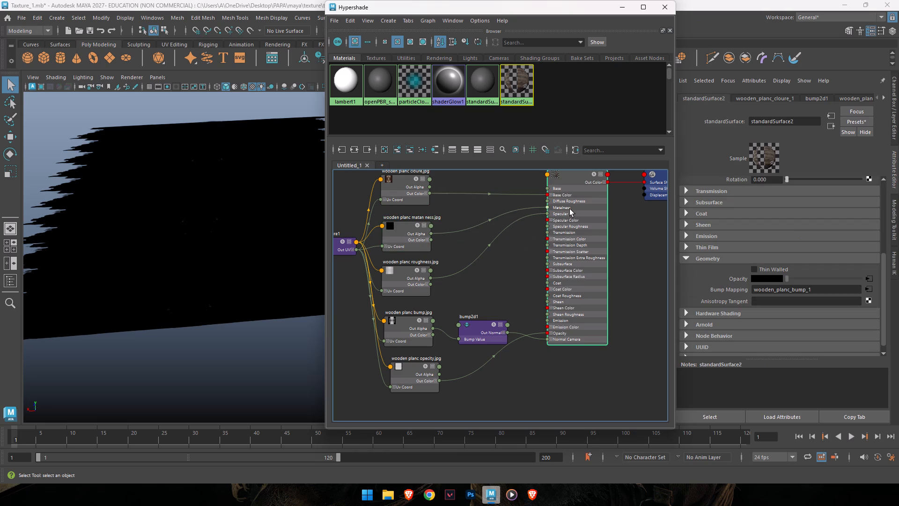
Examine the plank plane from several angles in the viewport with all scene lights enabled.
scroll(765, 315, "down", 1)
scroll(228, 248, "up", 2)
left_click(227, 249)
scroll(248, 238, "down", 2, "alt")
left_click_drag(257, 270, 219, 284, "alt")
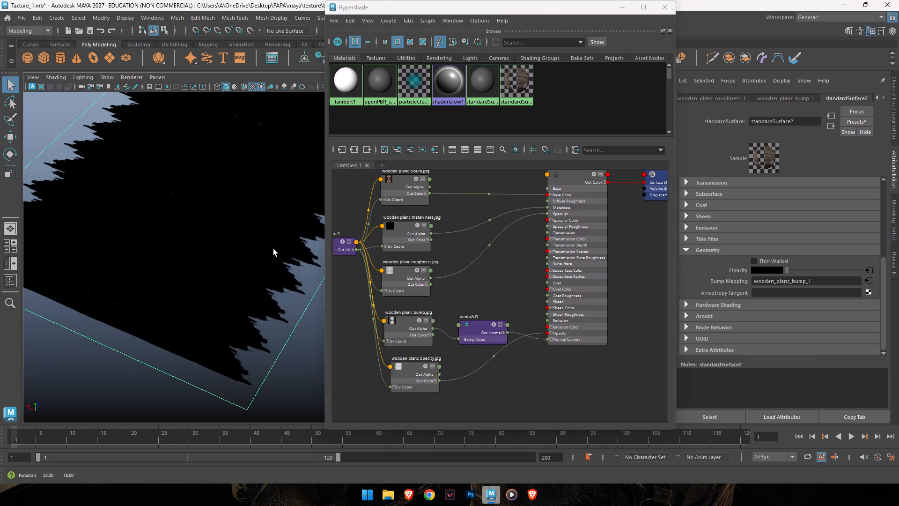
middle_click_drag(273, 249, 240, 331, "alt")
scroll(236, 327, "up", 1, "alt")
scroll(236, 306, "down", 3, "alt")
left_click_drag(199, 347, 209, 331, "alt")
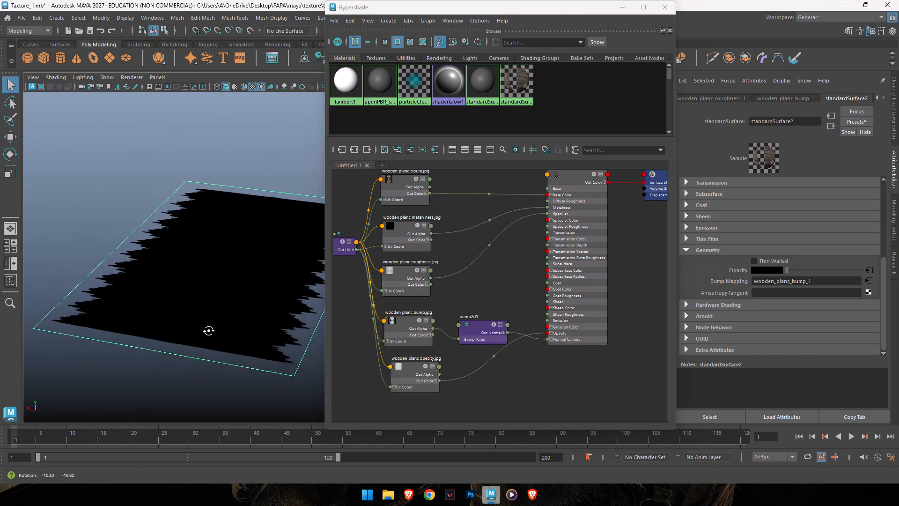
left_click_drag(209, 331, 203, 330, "alt")
middle_click_drag(206, 306, 186, 317, "alt")
left_click(176, 325)
scroll(181, 320, "up", 1)
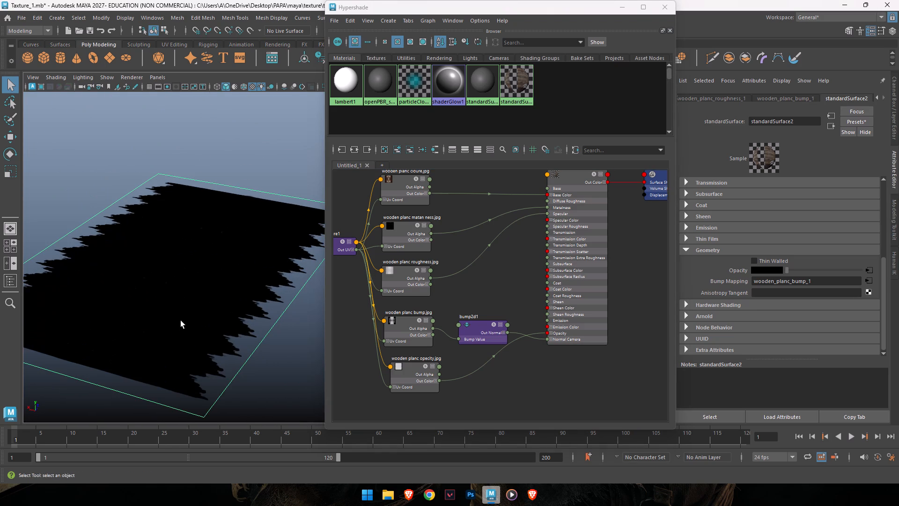
Close Maya without saving the changes to Taxture_1.mb.
left_click(898, 0)
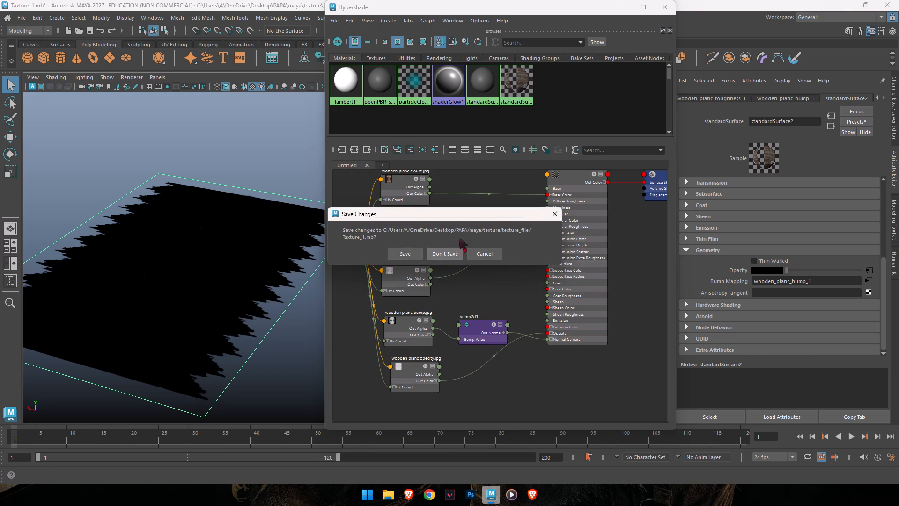
left_click(443, 254)
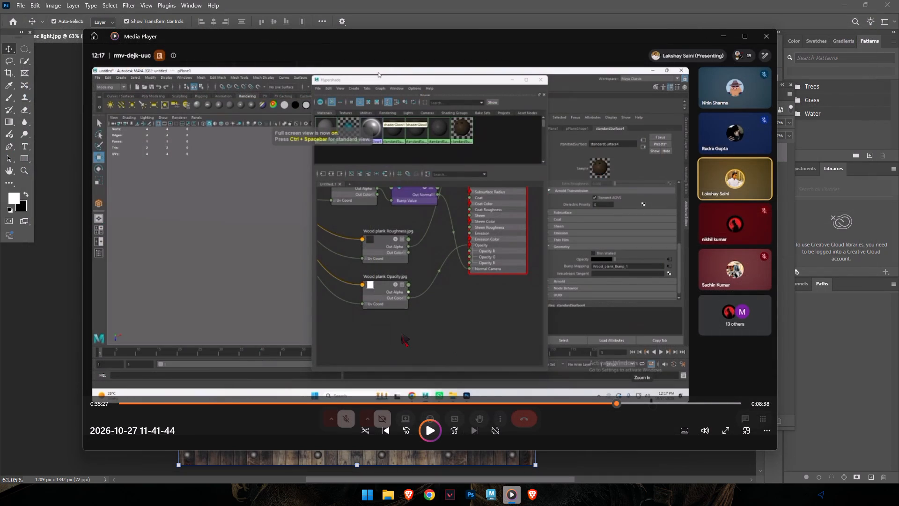
Minimize the class recording and quit Photoshop without saving the Untitled-2 document.
left_click(725, 35)
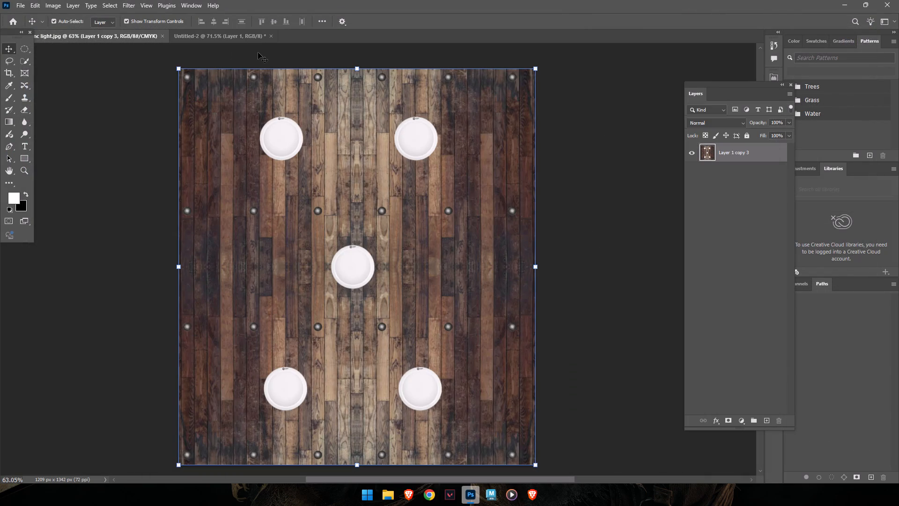
left_click(898, 0)
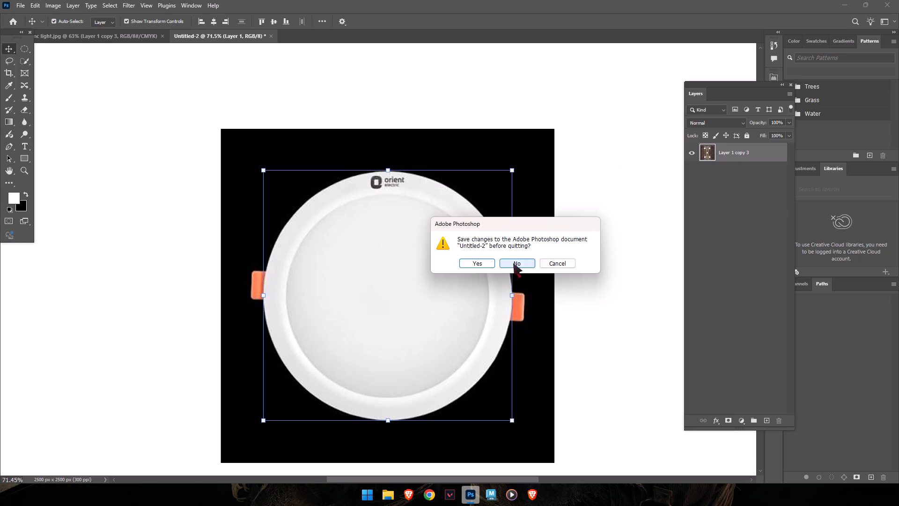
left_click(513, 263)
In File Explorer, delete the six wooden planc images and the .mayaSwatches folder from the texture folder.
left_click(393, 493)
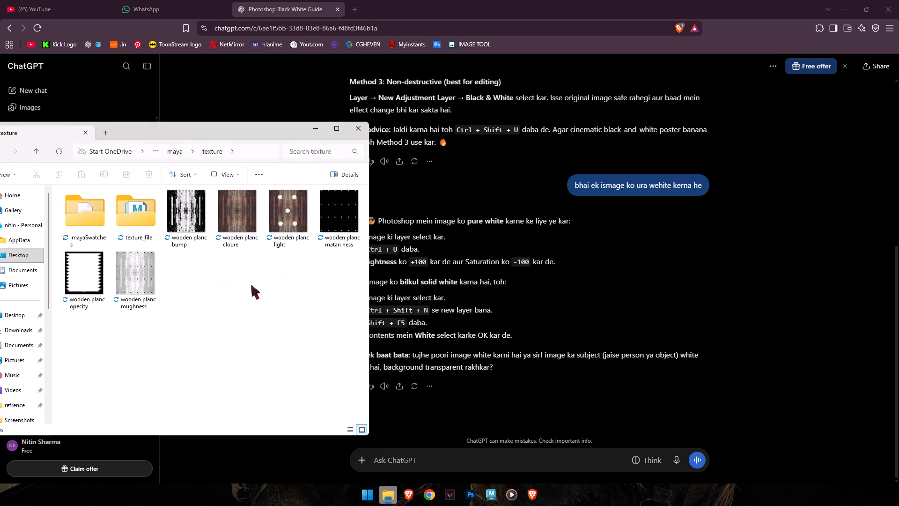
left_click(192, 215)
left_click(135, 276, "shift")
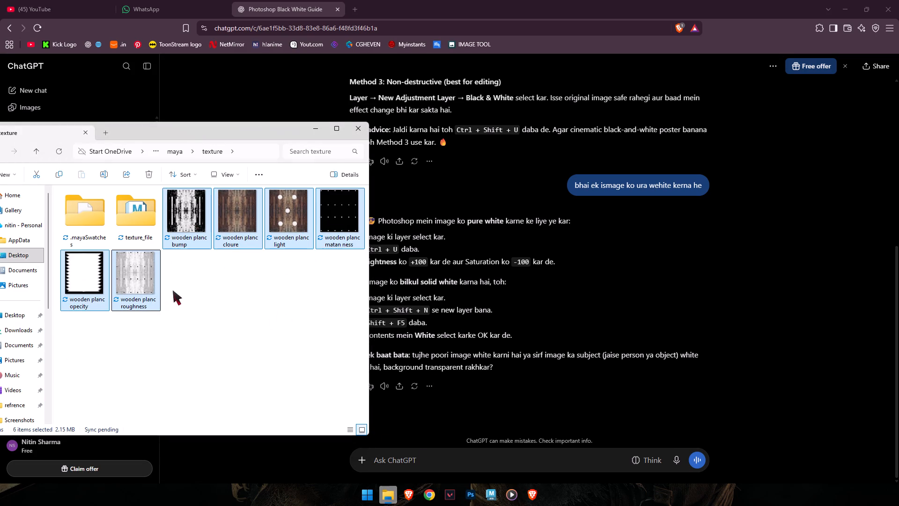
key("Delete")
left_click(83, 222)
key("Delete")
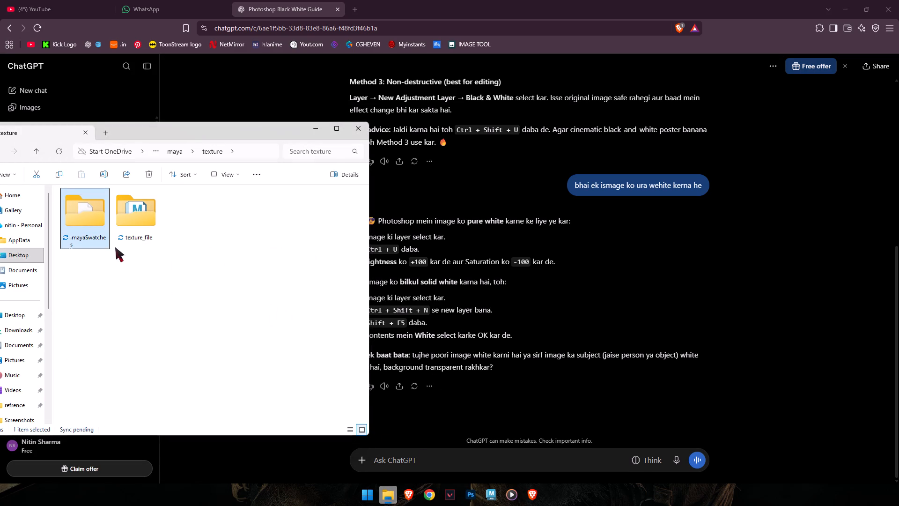
Delete the Taxture_1 Maya file and the .mayaSwatches folder inside texture_file, and minimize File Explorer.
double_click(95, 208)
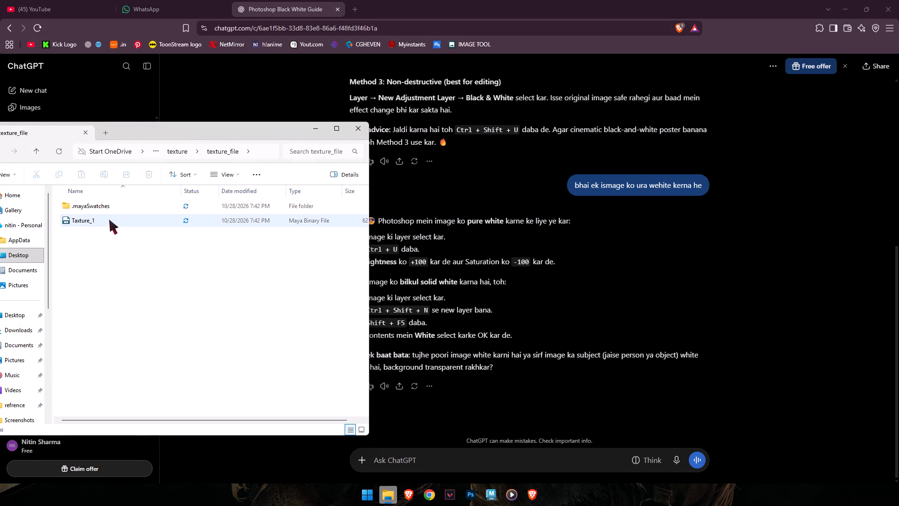
left_click_drag(174, 262, 103, 201)
key("Delete")
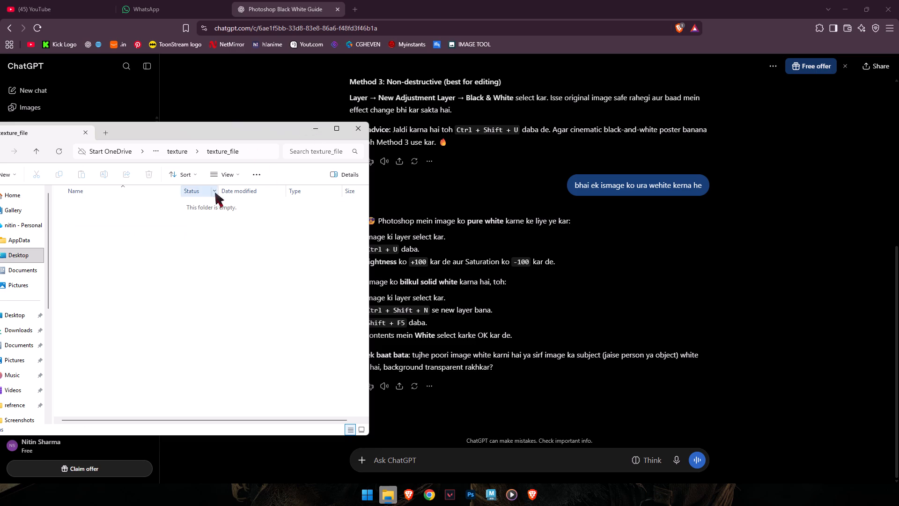
left_click(318, 131)
Relaunch Maya and Photoshop.
left_click(492, 489)
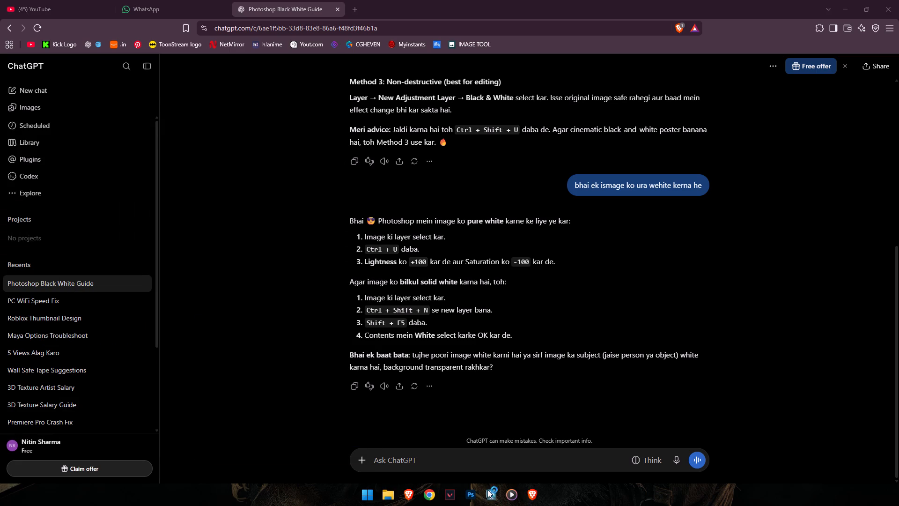
left_click(470, 494)
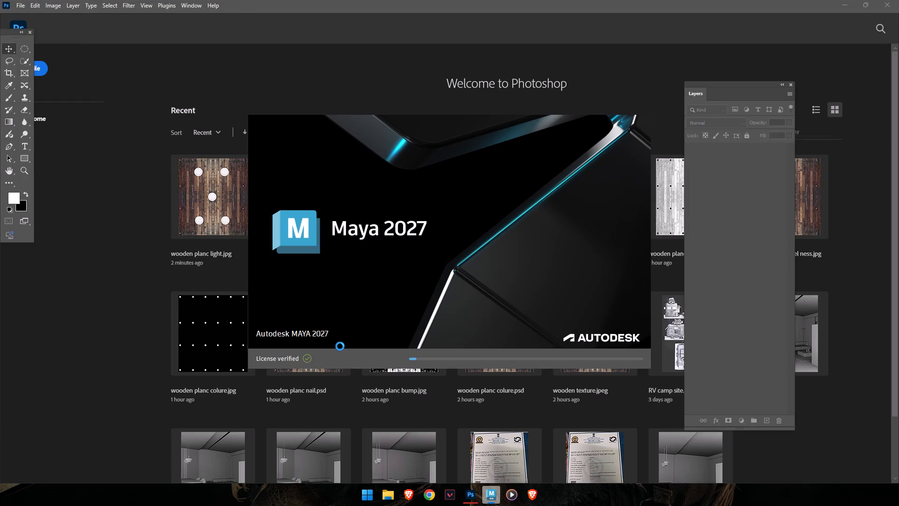
left_click(108, 322)
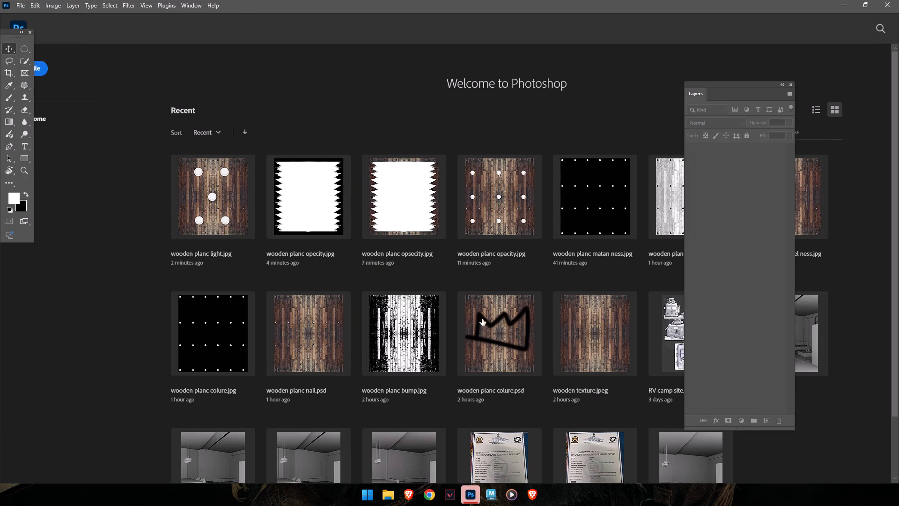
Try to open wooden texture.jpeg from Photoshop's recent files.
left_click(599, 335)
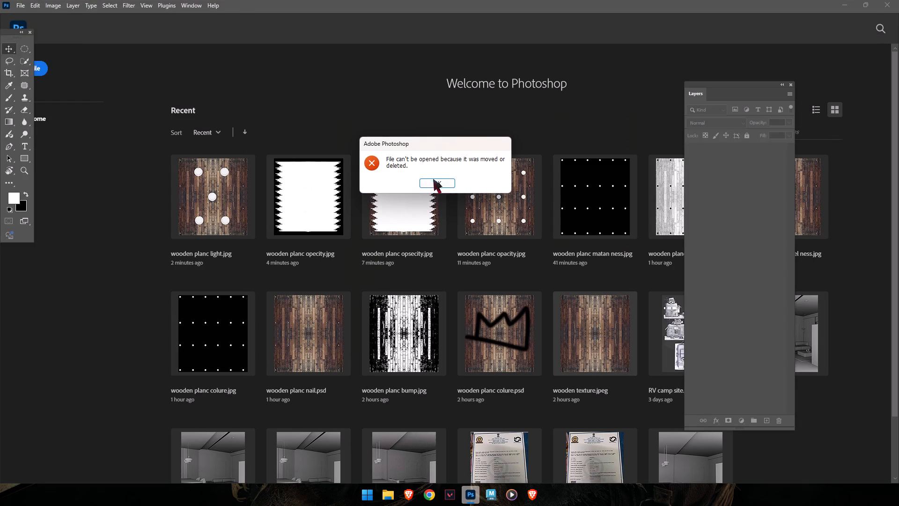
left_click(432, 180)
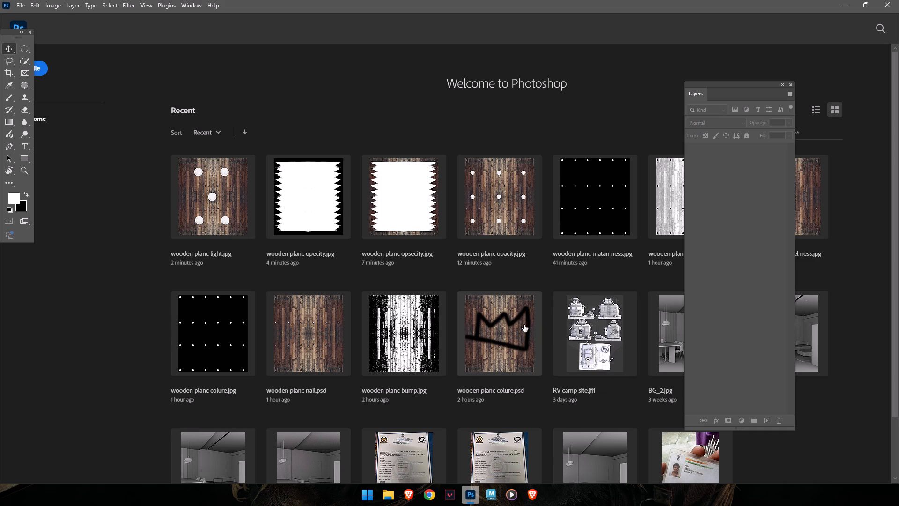
Switch to File Explorer and check the texture, Downloads and Desktop folders for a wooden texture image.
left_click(74, 219)
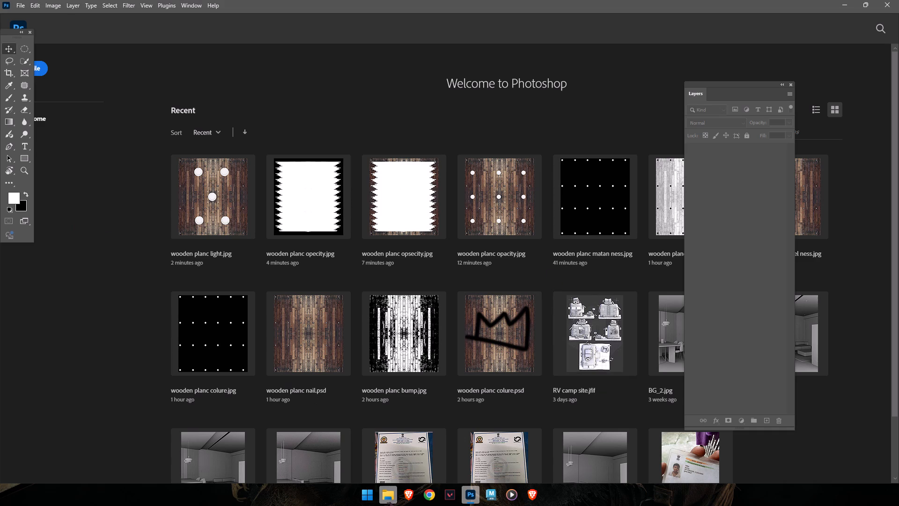
left_click(386, 497)
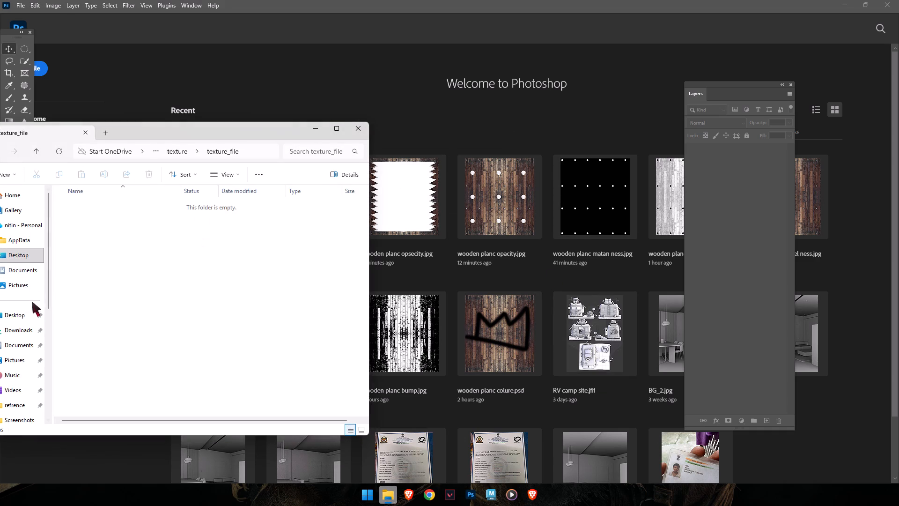
left_click_drag(179, 124, 205, 118)
left_click_drag(201, 126, 233, 125)
left_click(212, 140)
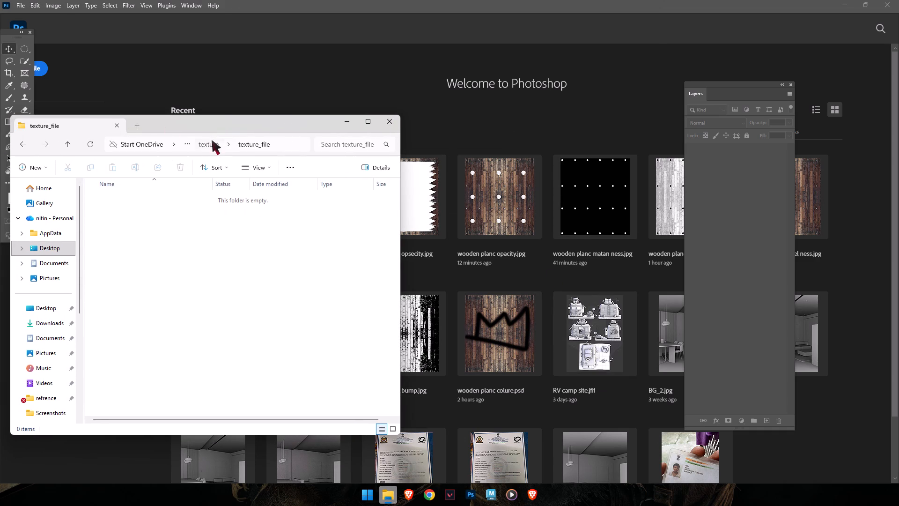
left_click(140, 208)
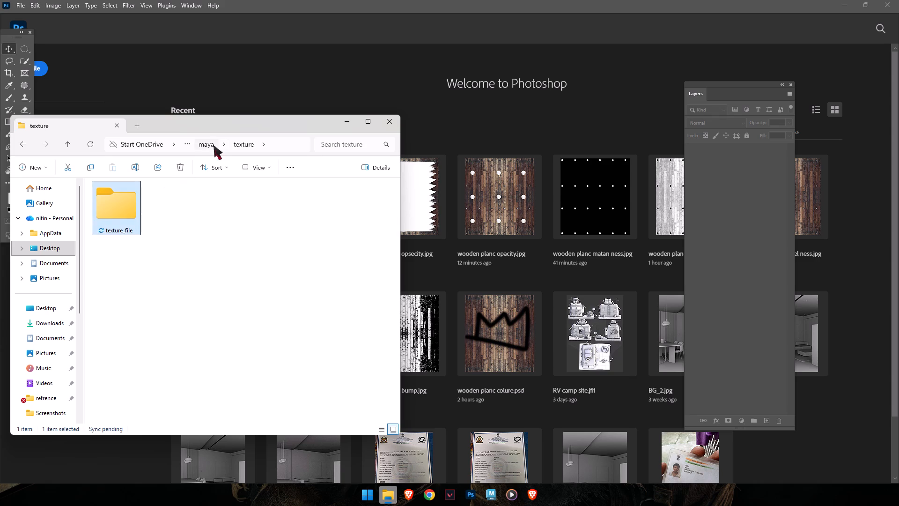
left_click(118, 320)
left_click(46, 308)
left_click(54, 320)
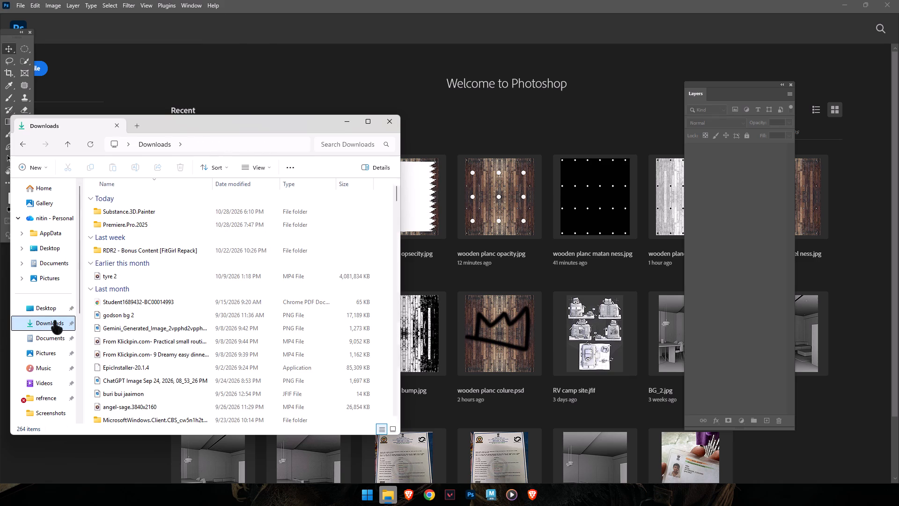
left_click(53, 314)
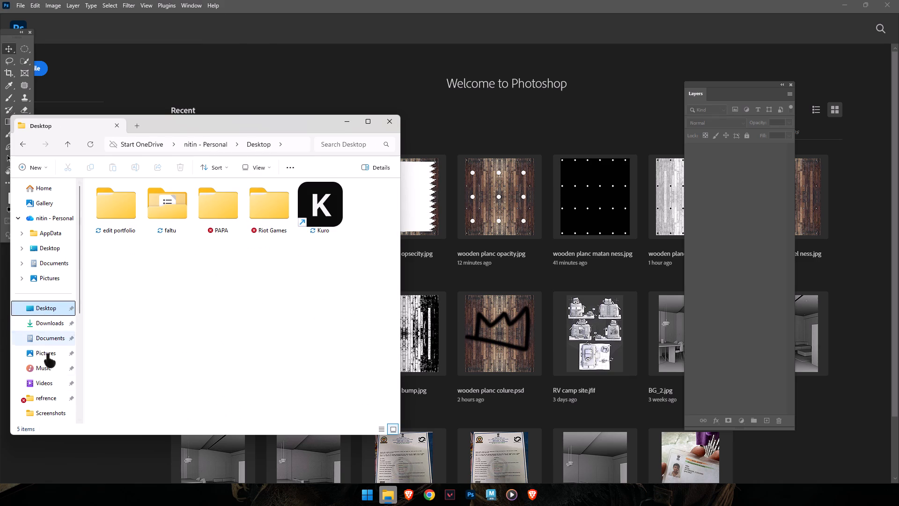
scroll(37, 365, "down", 4)
left_click(66, 273)
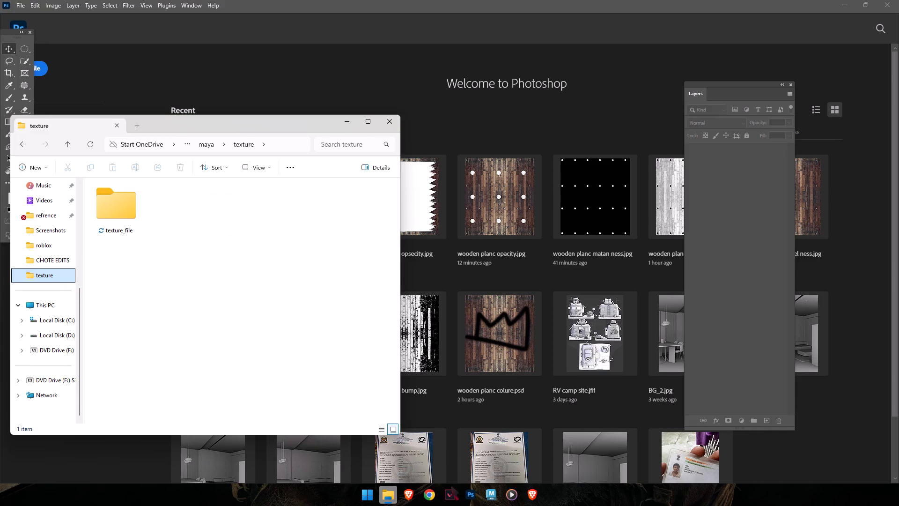
Open Chrome with the first profile and search Google for "broken wooden plank texture".
left_click(422, 493)
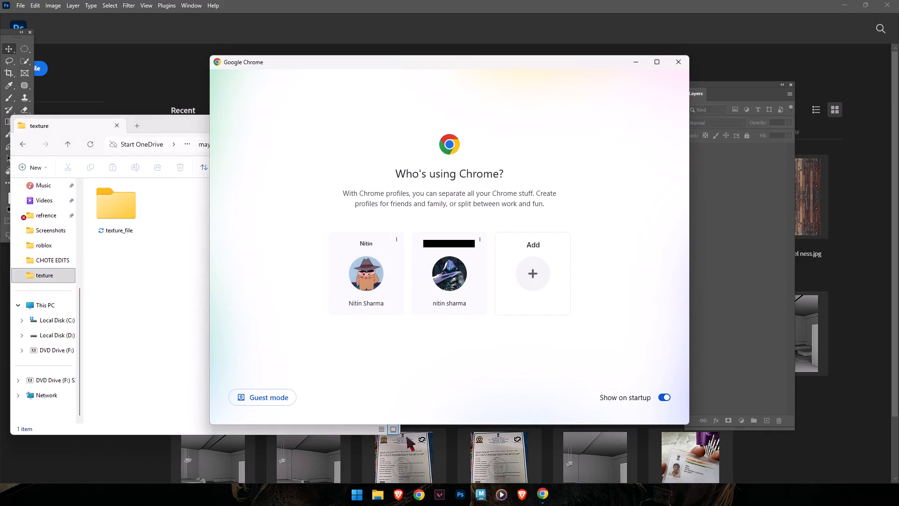
left_click(368, 290)
left_click(449, 200)
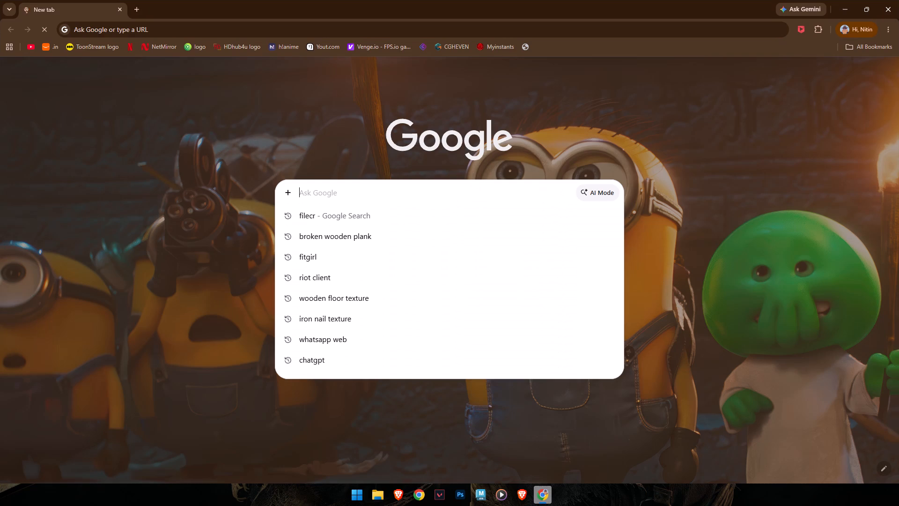
left_click(321, 242)
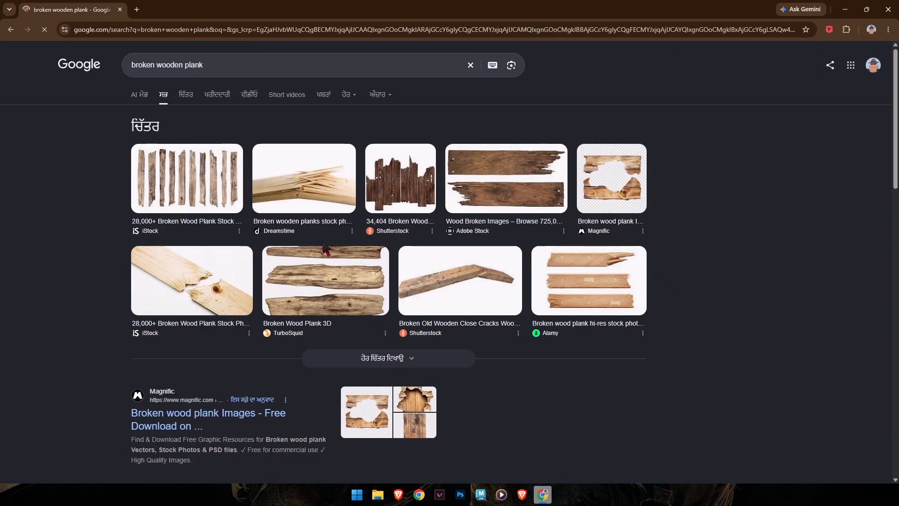
left_click(253, 67)
key("space")
type("textutrer")
key("BackSpace")
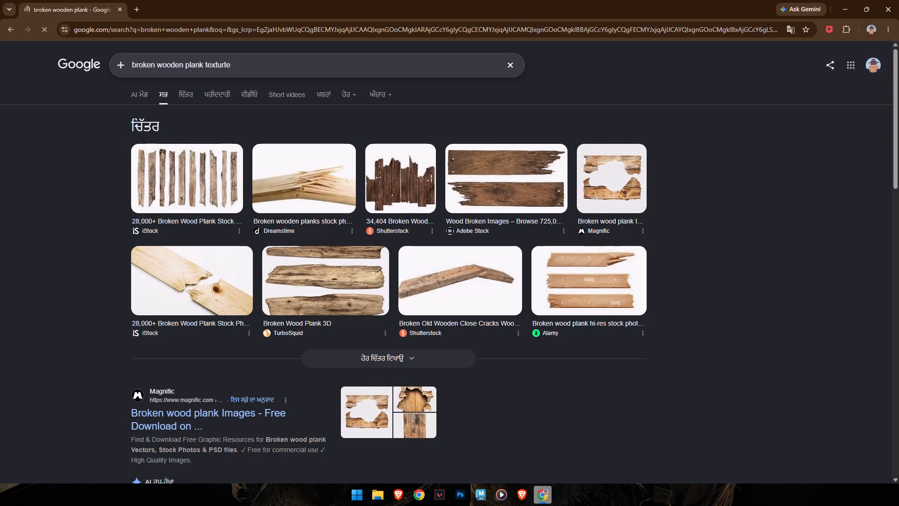
key("BackSpace")
key("BackSpace")
type("re")
key("BackSpace")
key("BackSpace")
key("e")
key("Return")
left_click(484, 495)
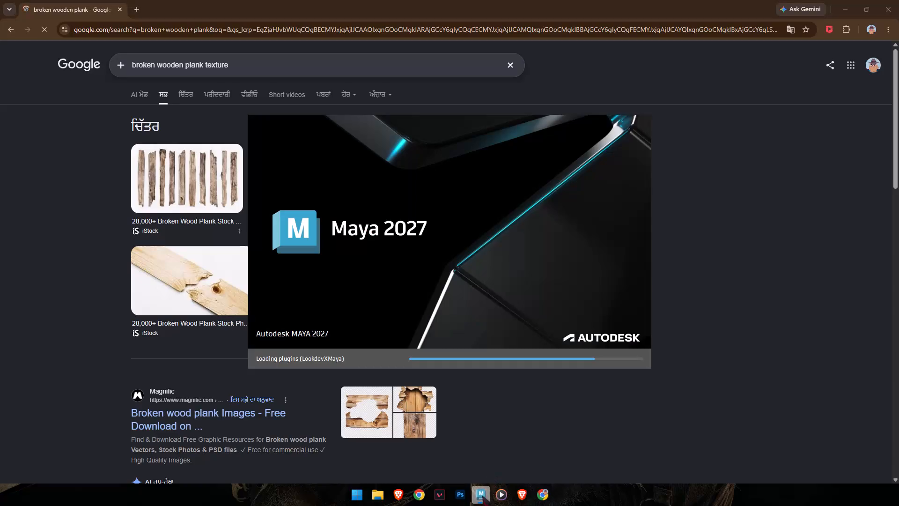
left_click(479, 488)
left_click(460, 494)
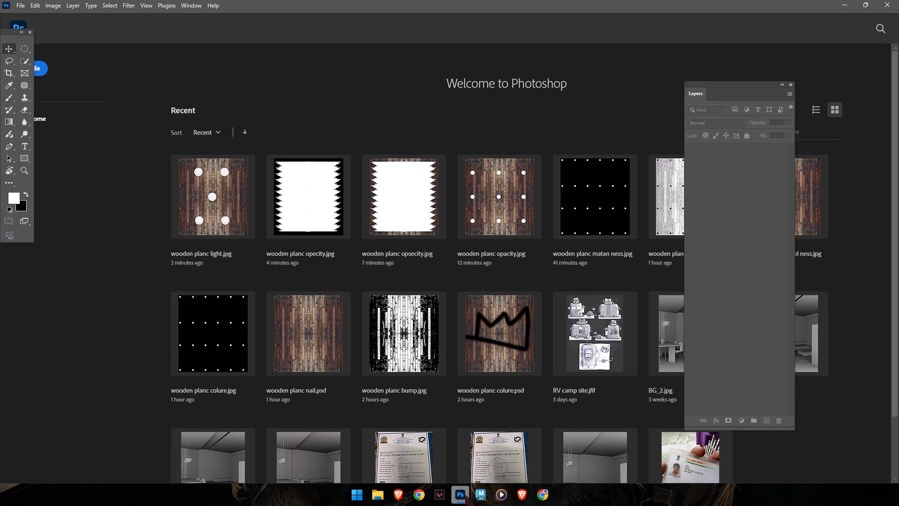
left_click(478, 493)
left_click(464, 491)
Return to Chrome, preview the damaged old wood board texture from Pinterest, close it and request the image results.
left_click(540, 501)
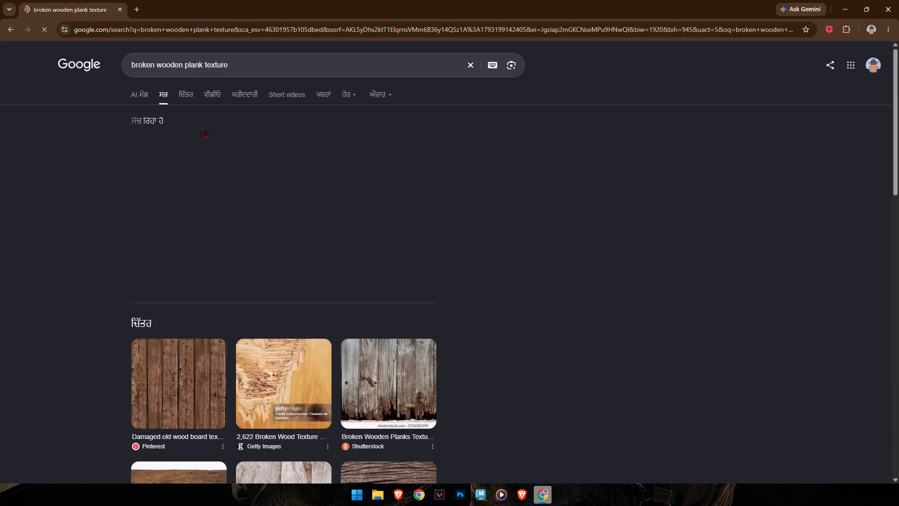
left_click(185, 91)
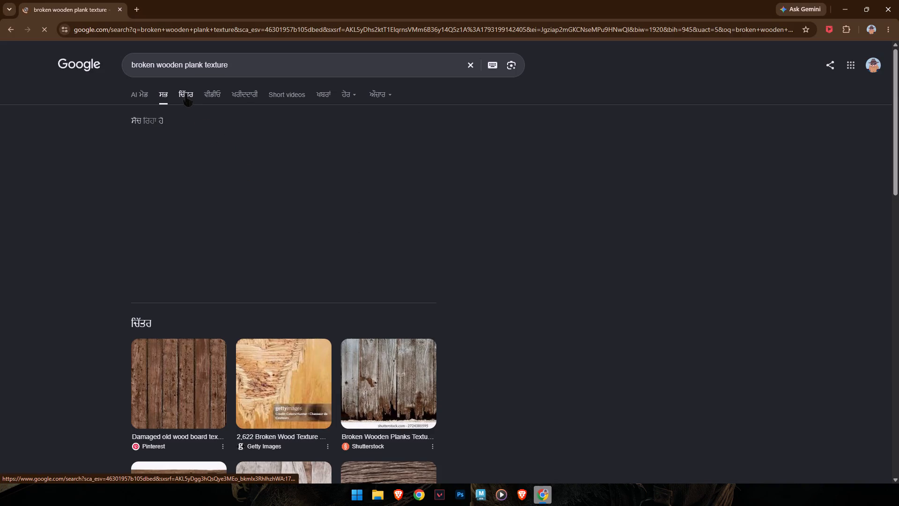
left_click(185, 93)
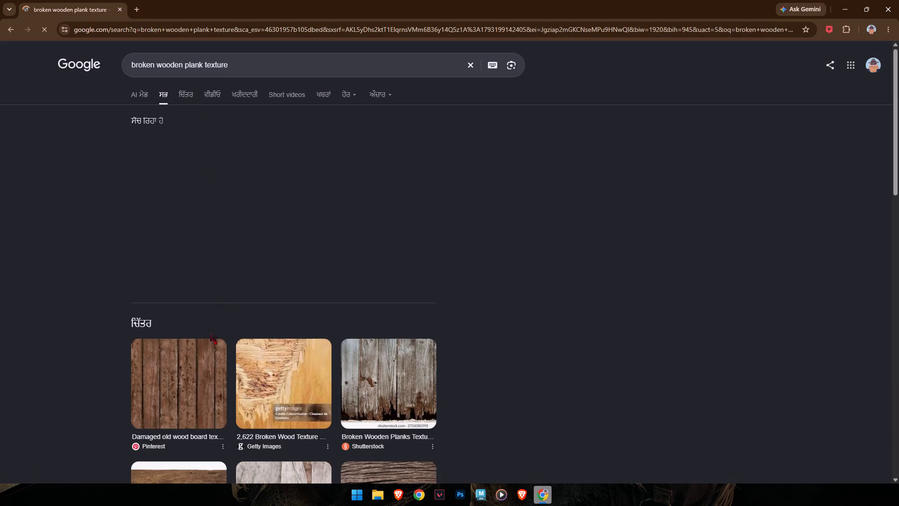
left_click(186, 365)
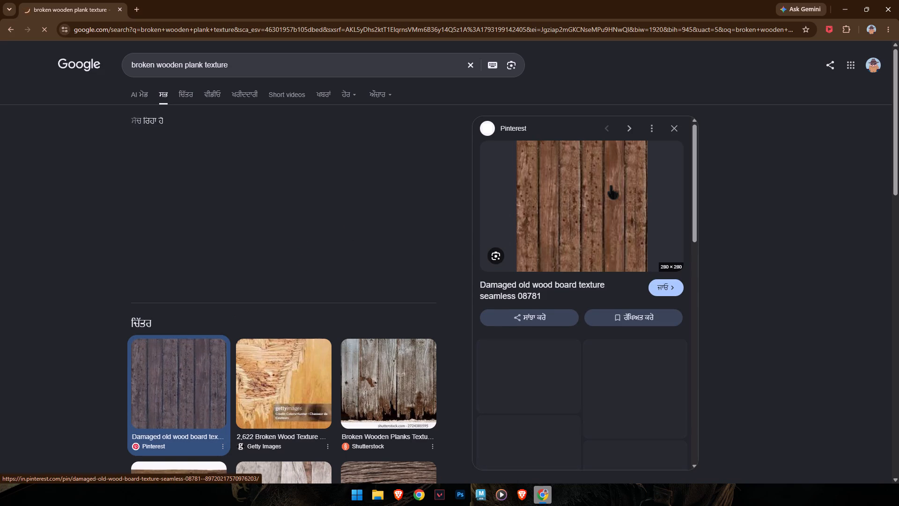
left_click(674, 128)
left_click(186, 91)
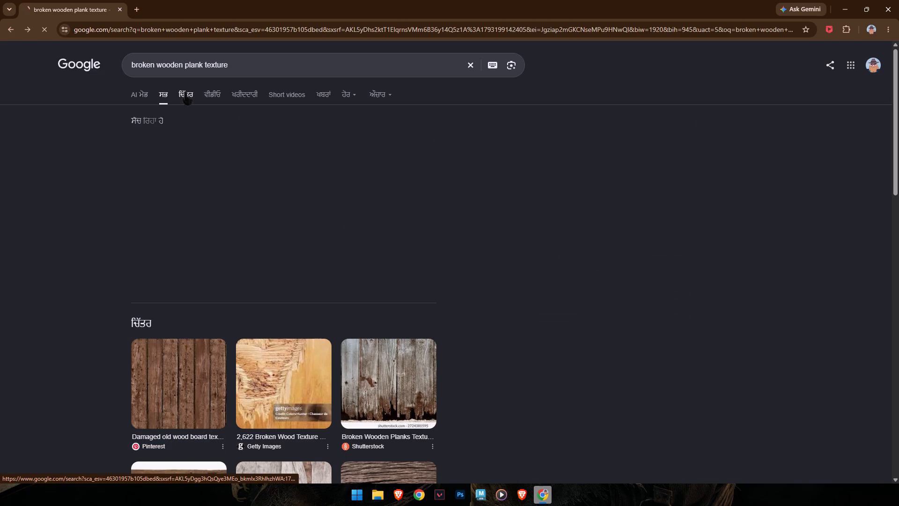
Browse the search results for a suitable broken wooden plank texture image and check the Wi-Fi connection.
scroll(330, 156, "down", 7)
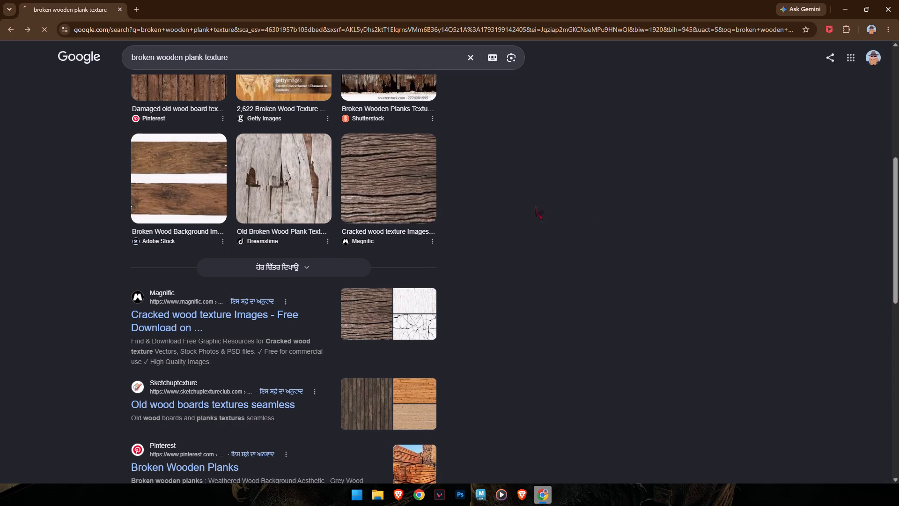
left_click(375, 404)
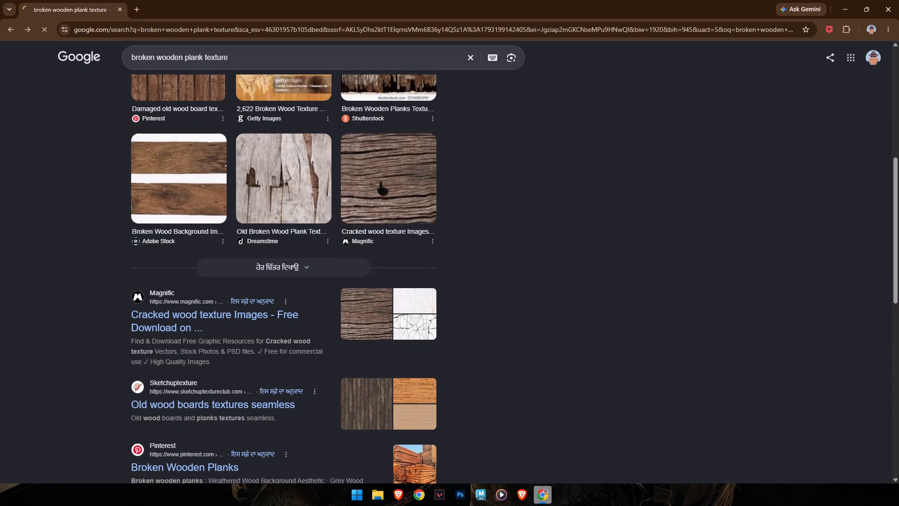
scroll(388, 185, "down", 4)
scroll(500, 250, "up", 4)
double_click(366, 407)
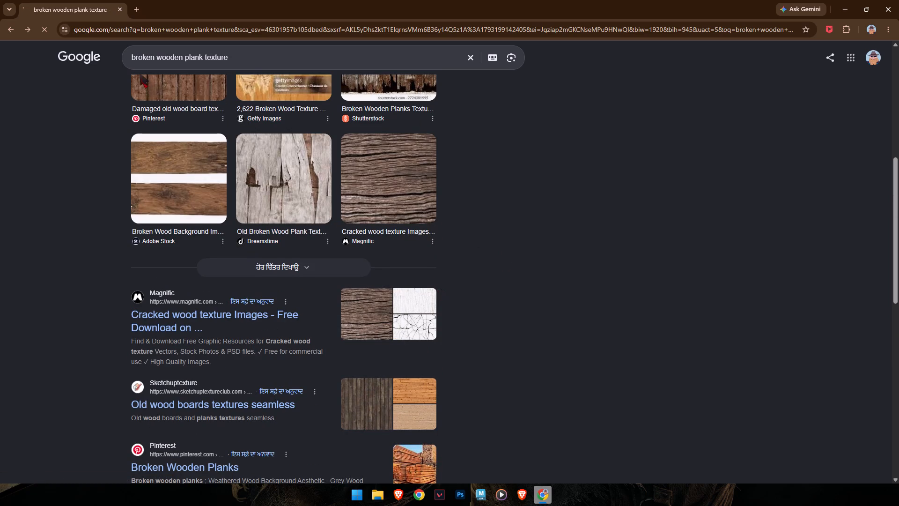
scroll(155, 96, "up", 5)
left_click(834, 497)
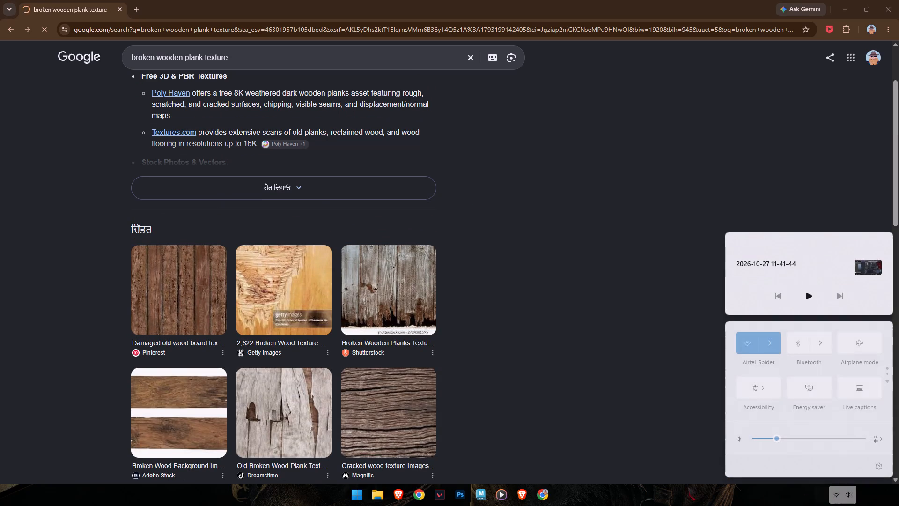
Switch to Maya and begin saving the untitled scene as a new file.
left_click(485, 491)
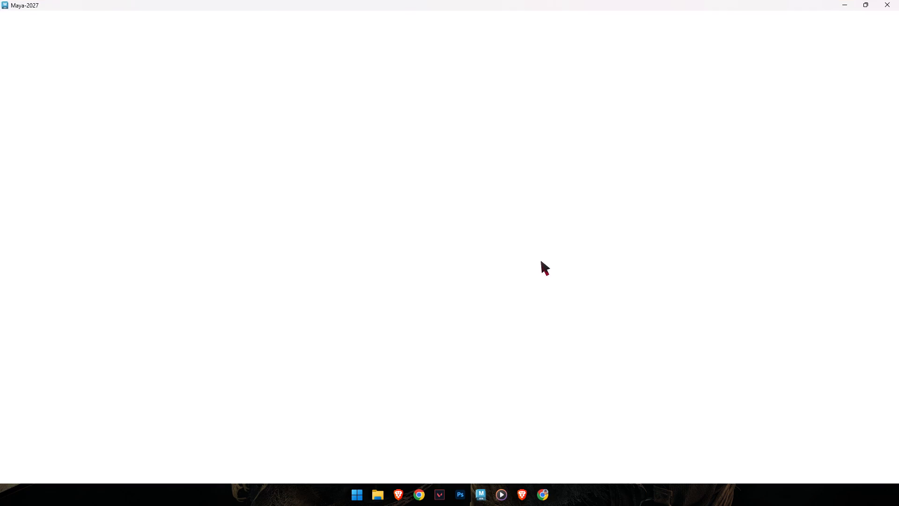
left_click(68, 115)
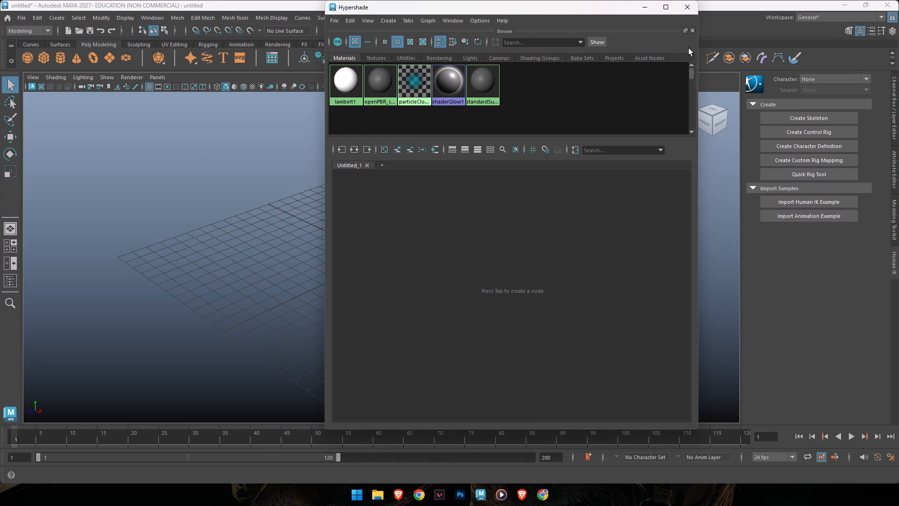
left_click(195, 179)
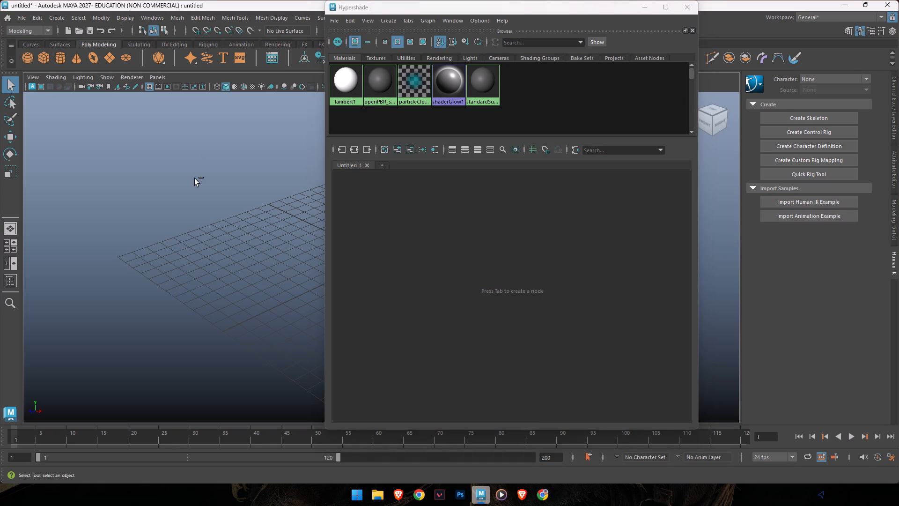
key("ctrl+shift+s")
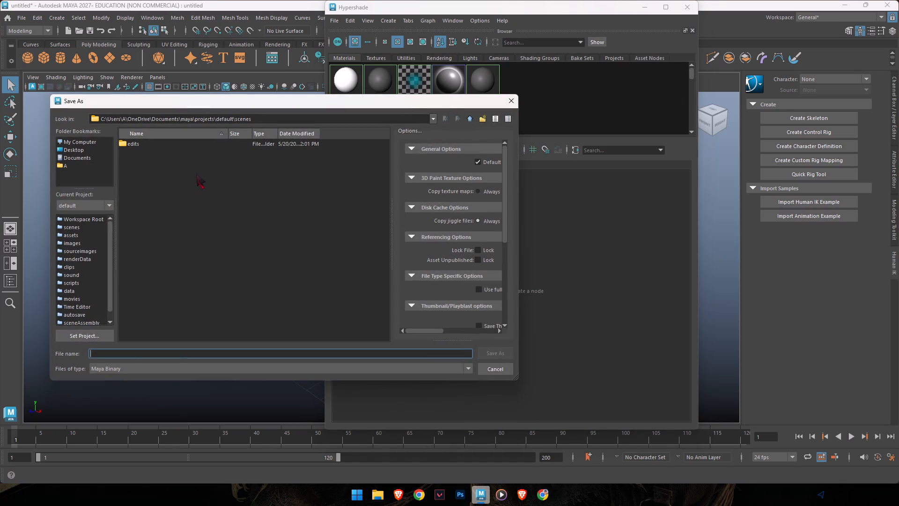
In Maya, save the new scene as Texture_1 in Maya Binary format in the Desktop's PAPA/maya/texture/texture_file folder.
left_click(84, 149)
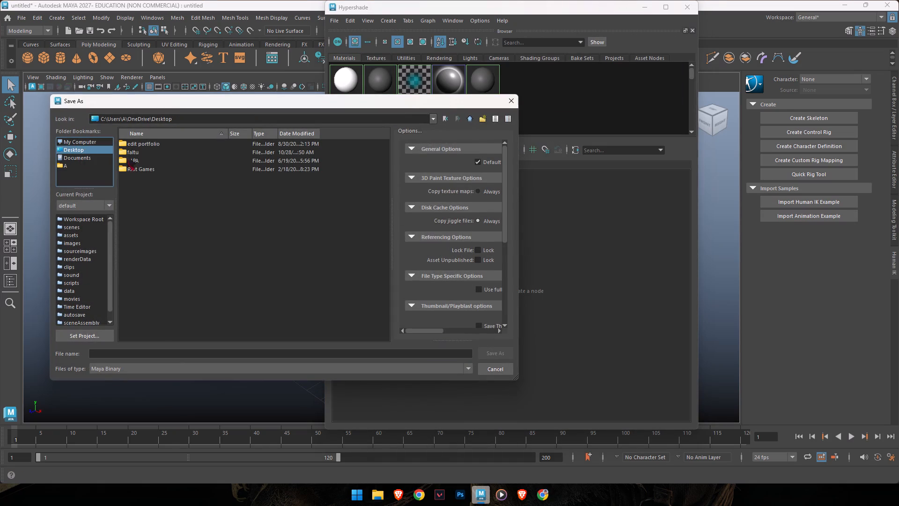
double_click(137, 162)
double_click(132, 211)
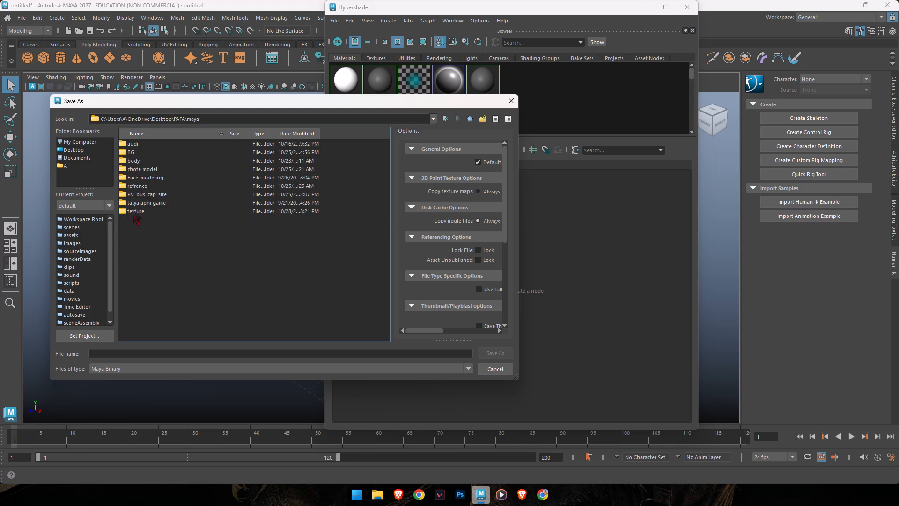
double_click(134, 210)
double_click(145, 142)
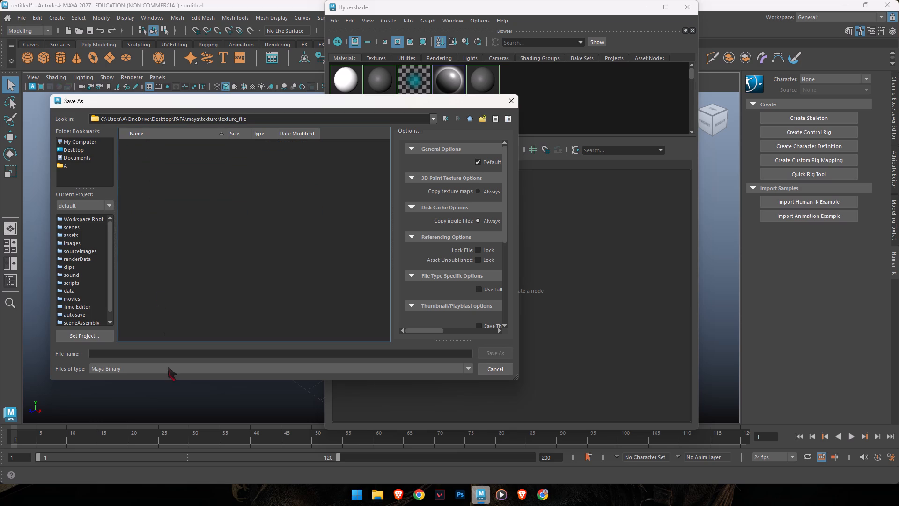
left_click(163, 350)
key("shift+t")
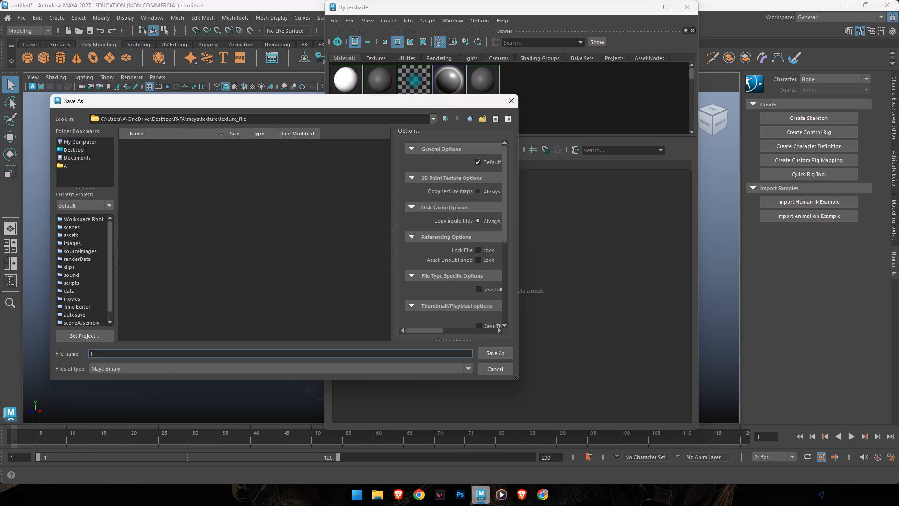
type("ex")
type("ture_2")
key("BackSpace")
key("1")
key("Return")
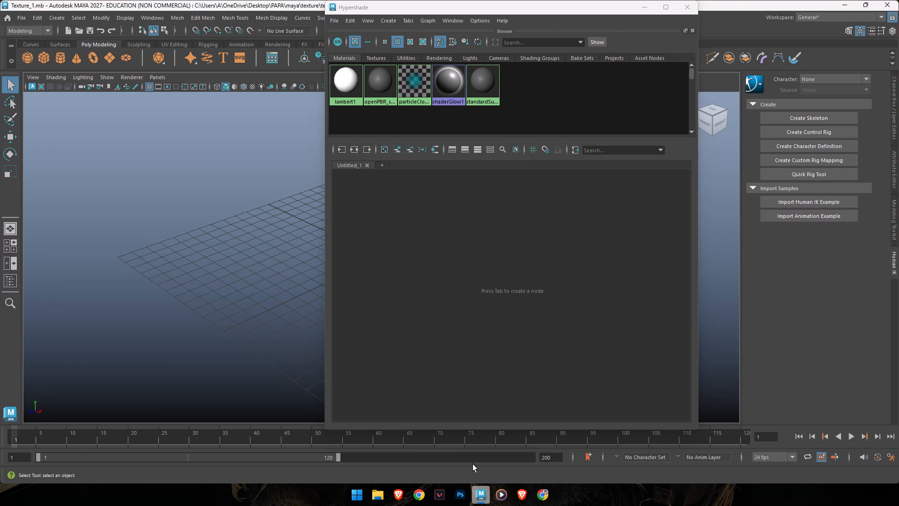
Back in Chrome, browse the search results, open the SketchUp Texture Club old wood boards page, and return to the results.
left_click(558, 505)
left_click(541, 493)
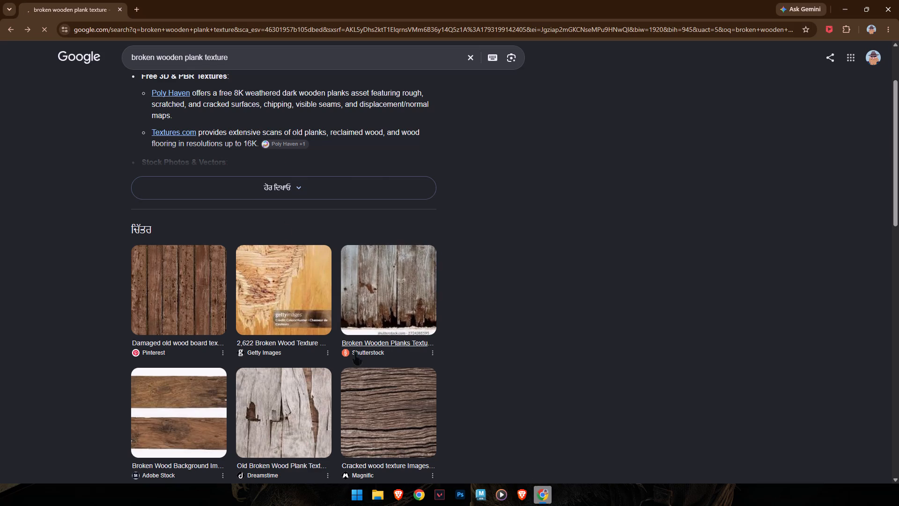
scroll(334, 321, "down", 4)
scroll(377, 288, "down", 1)
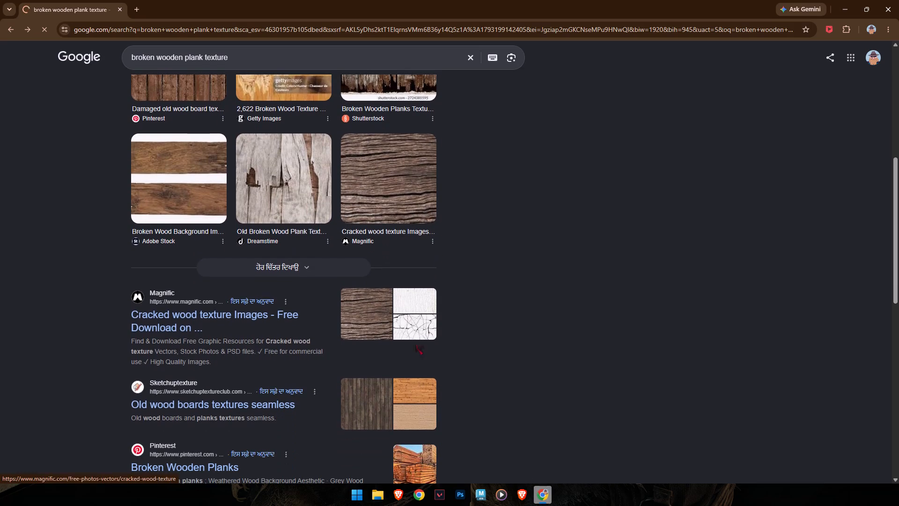
left_click(363, 398)
scroll(206, 175, "up", 9)
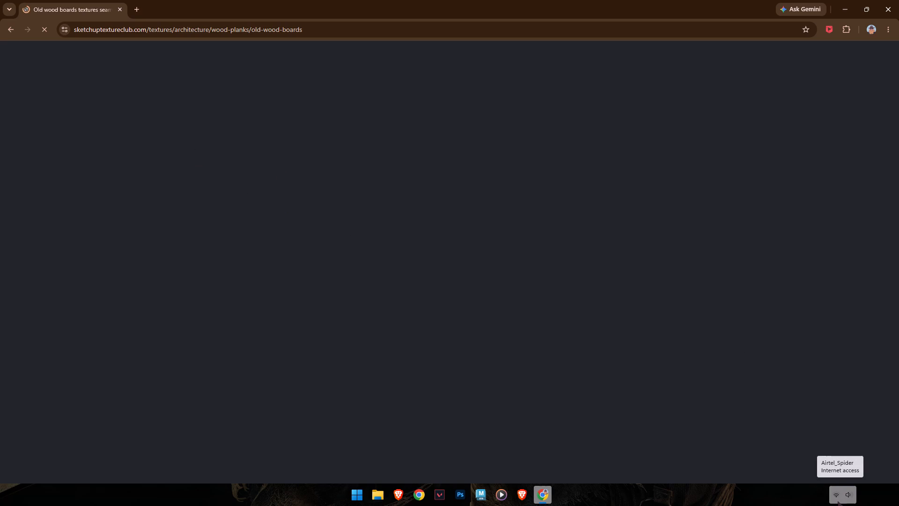
scroll(42, 144, "up", 6)
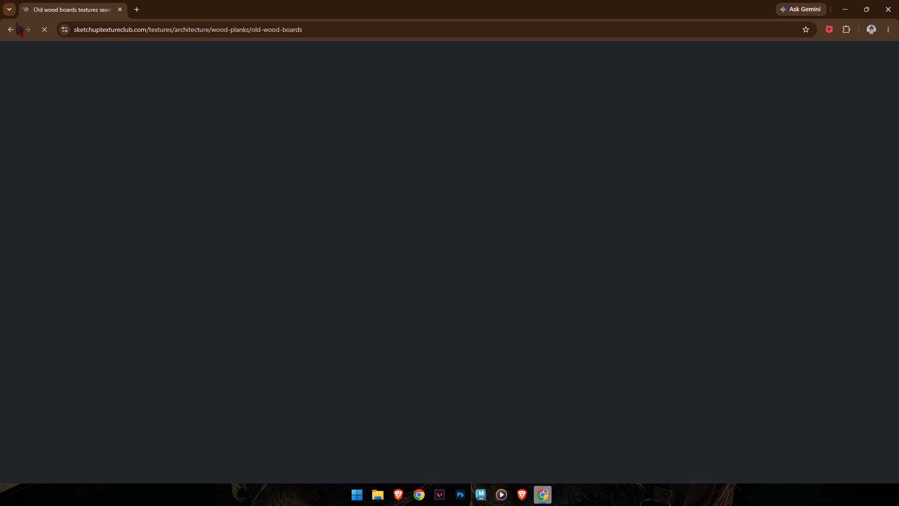
left_click(11, 30)
Show the image results and change the search to "wooden plank texture".
scroll(102, 105, "up", 14)
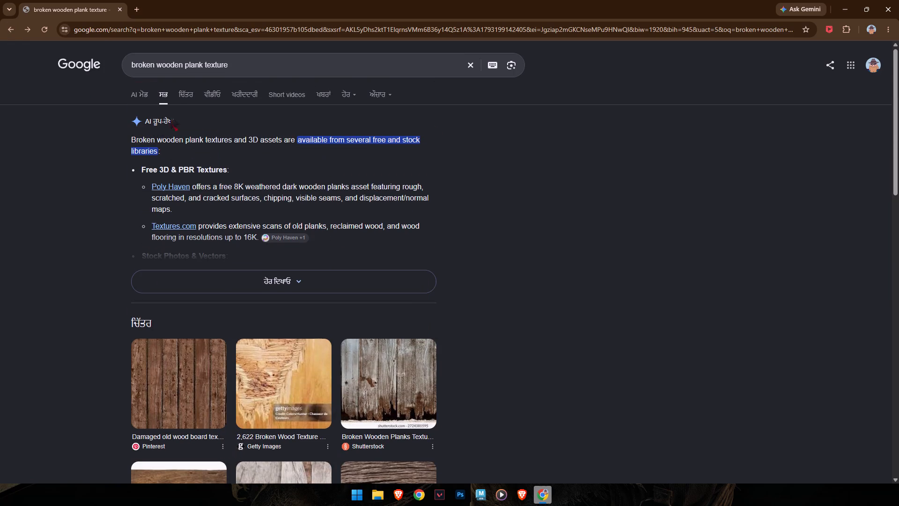
left_click(182, 99)
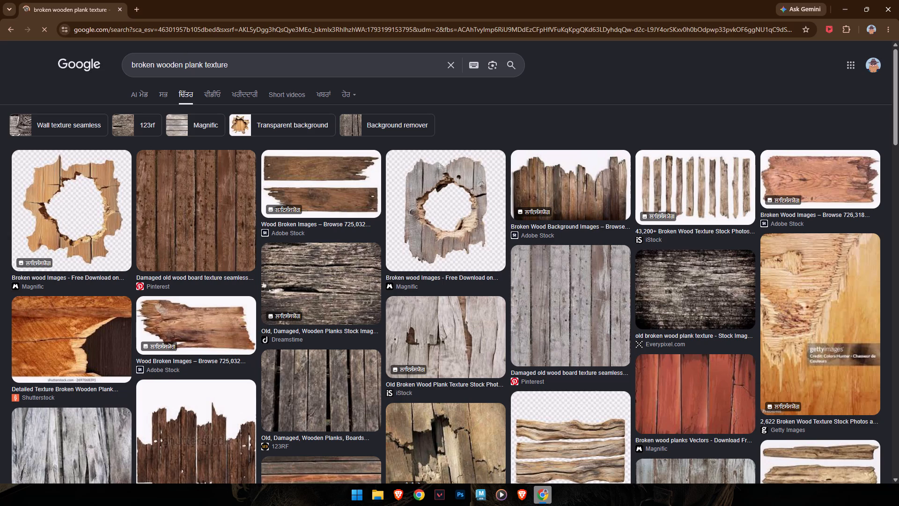
left_click_drag(154, 63, 130, 63)
key("Delete")
key("Return")
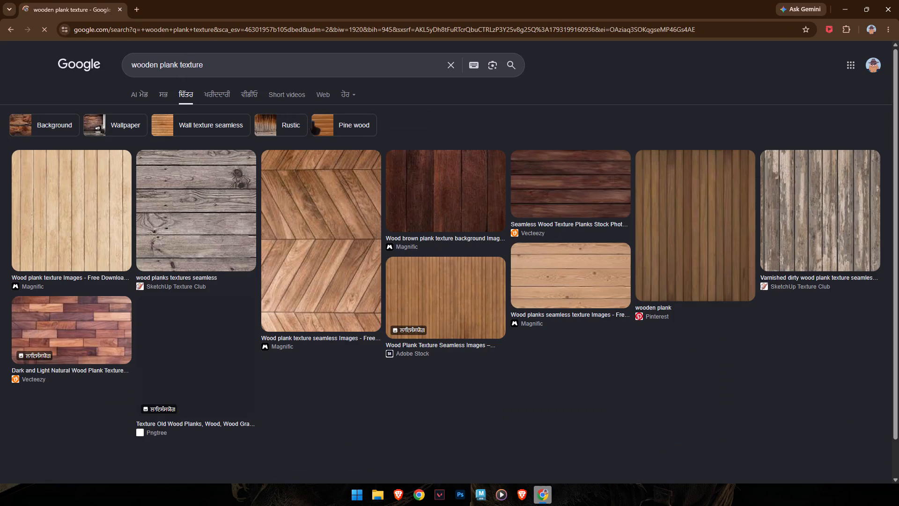
Preview the Pinterest and Free Stock Textures plank images and compare them with the related wood plank results.
left_click(678, 206)
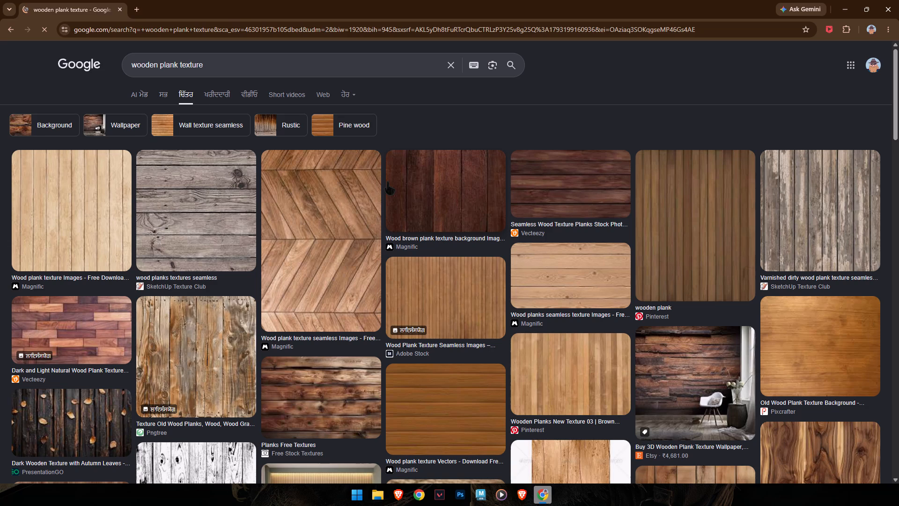
scroll(467, 253, "down", 1)
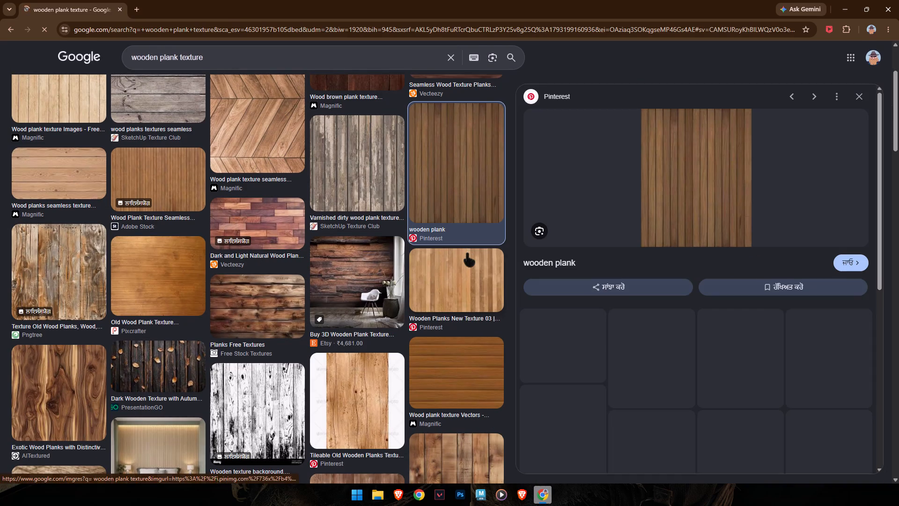
left_click(864, 96)
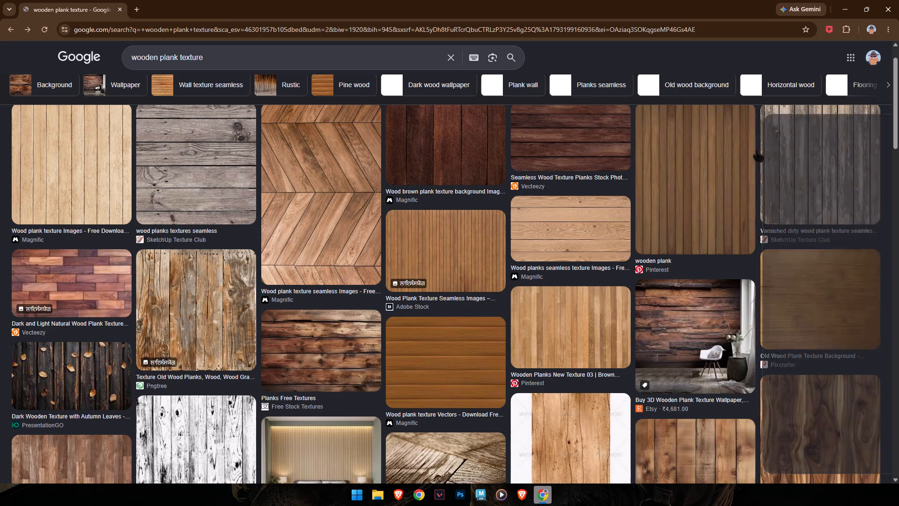
left_click(320, 353)
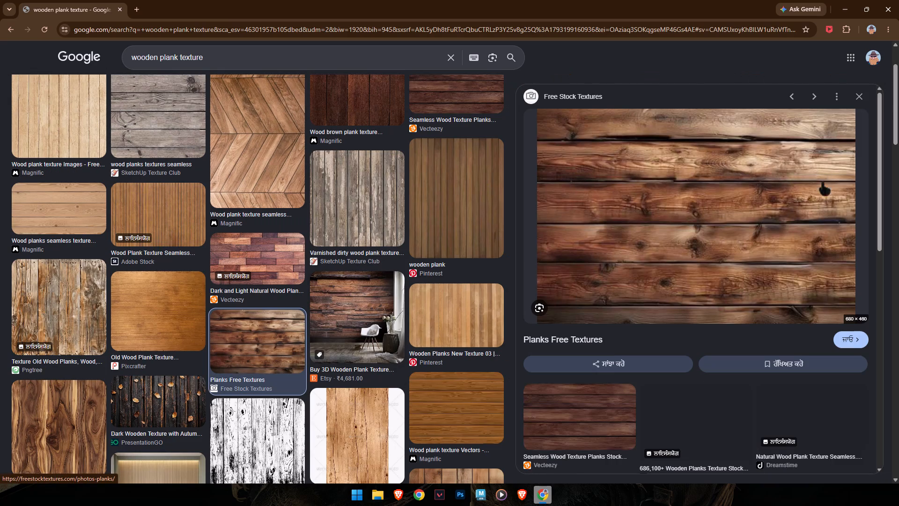
left_click(858, 94)
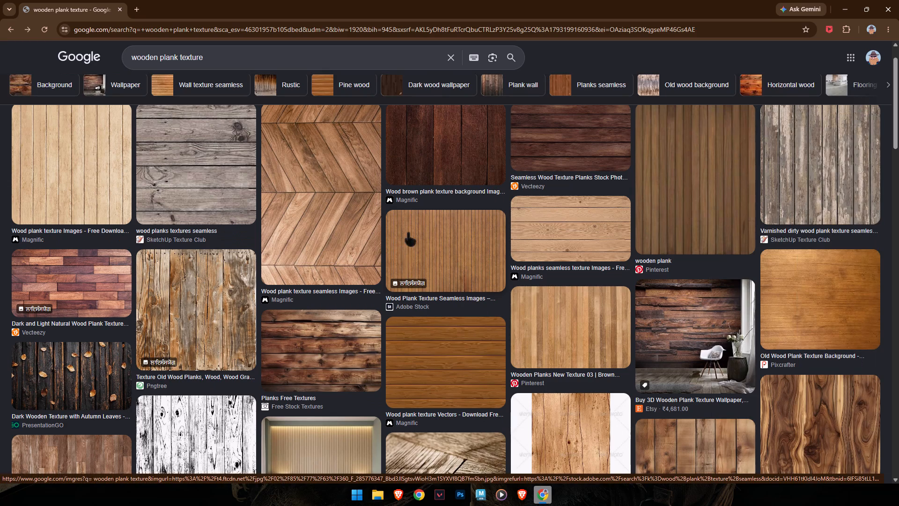
left_click(566, 313)
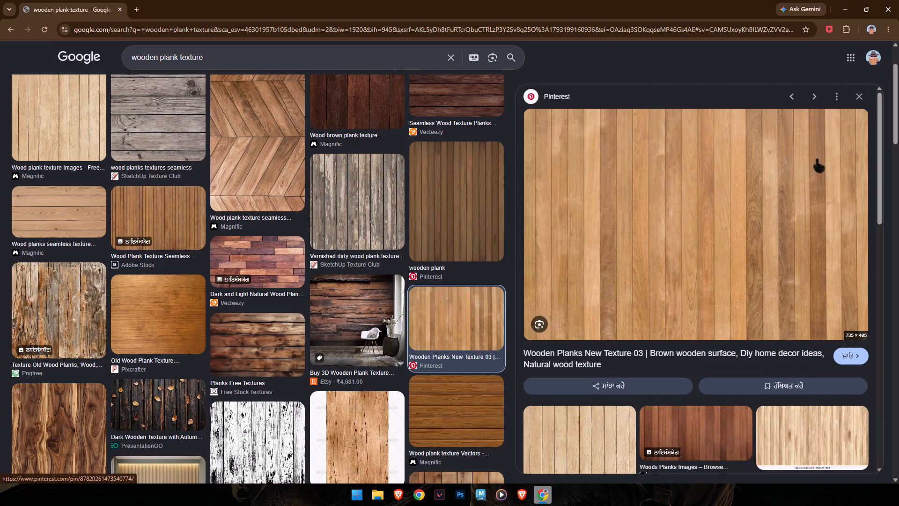
scroll(772, 183, "down", 6)
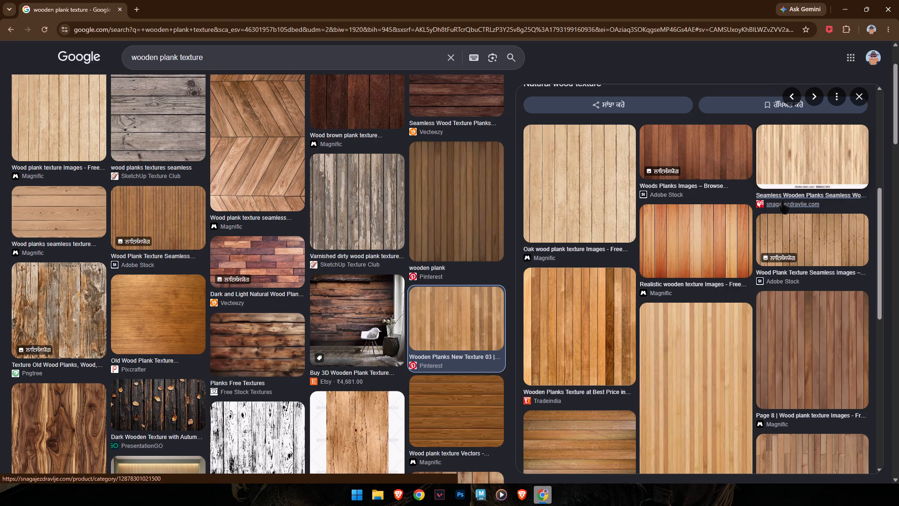
scroll(744, 198, "down", 5)
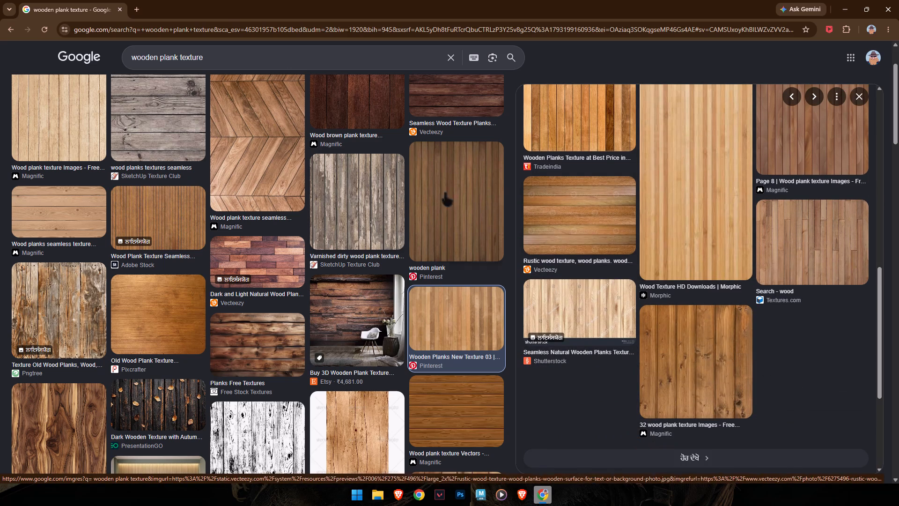
scroll(358, 186, "down", 2)
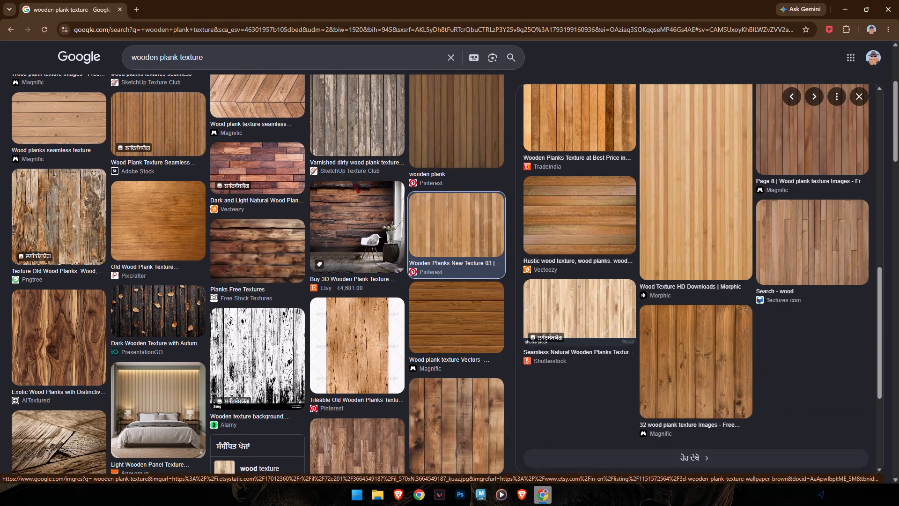
scroll(354, 171, "up", 4)
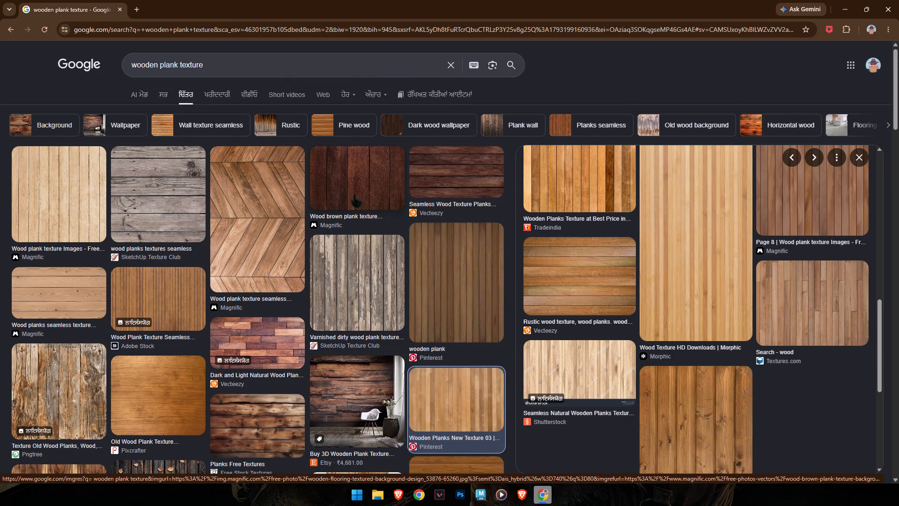
scroll(354, 198, "down", 10)
scroll(355, 228, "up", 6)
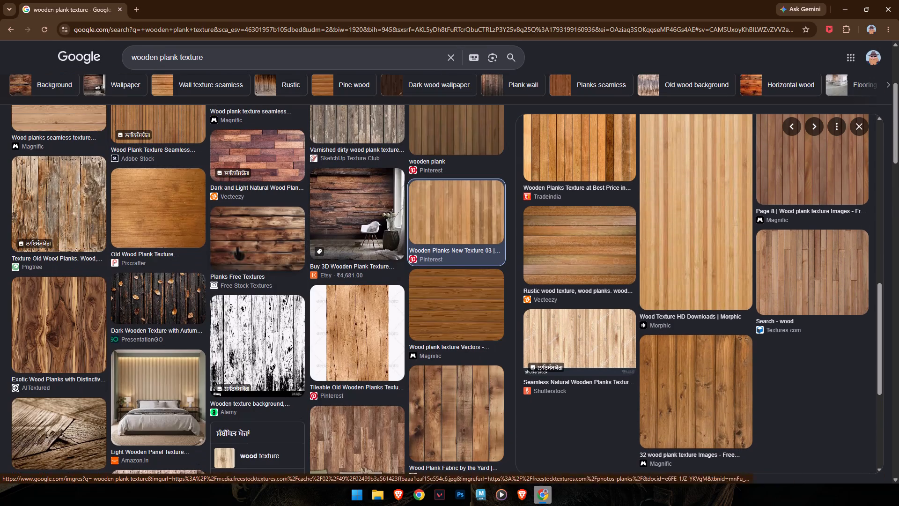
Preview further plank textures, including the Pngtree old planks, the SketchUp Texture Club old wood plank, and the seamless wooden wall.
left_click(48, 194)
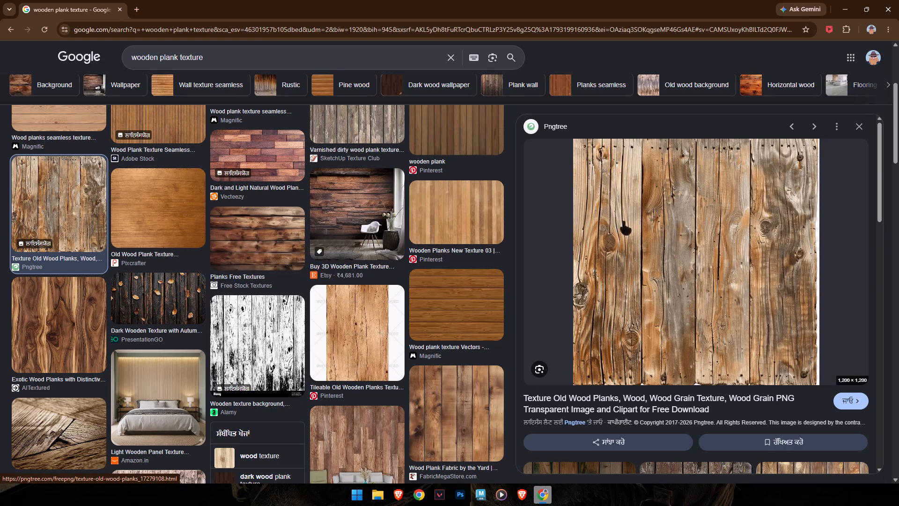
scroll(341, 221, "down", 4)
scroll(398, 249, "down", 3)
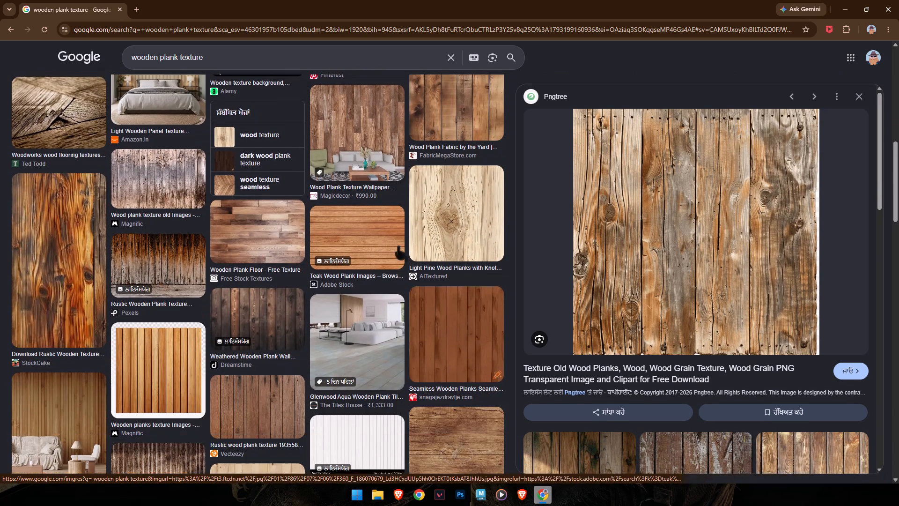
left_click(454, 313)
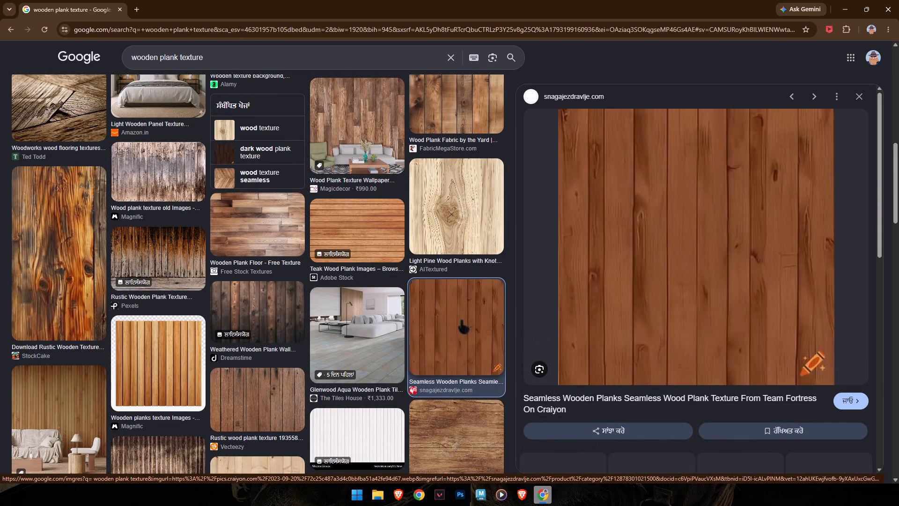
scroll(368, 344, "down", 2)
left_click(432, 347)
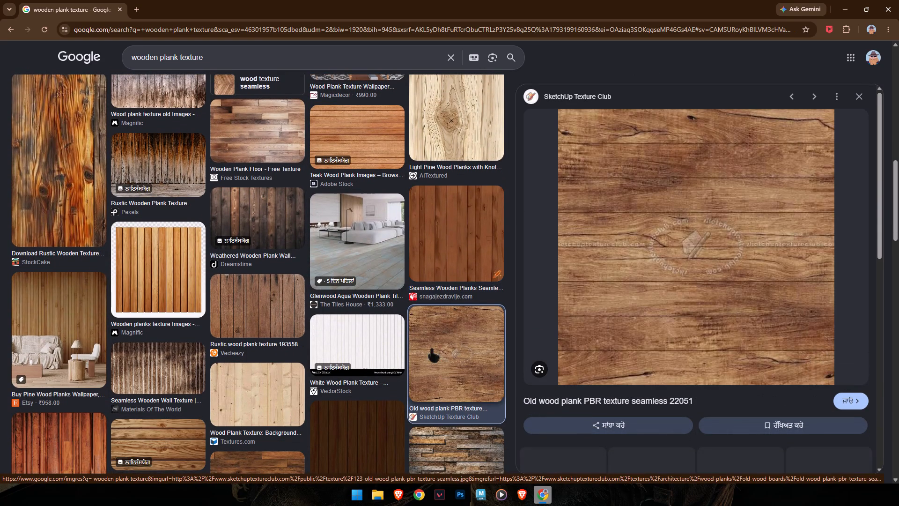
left_click(163, 372)
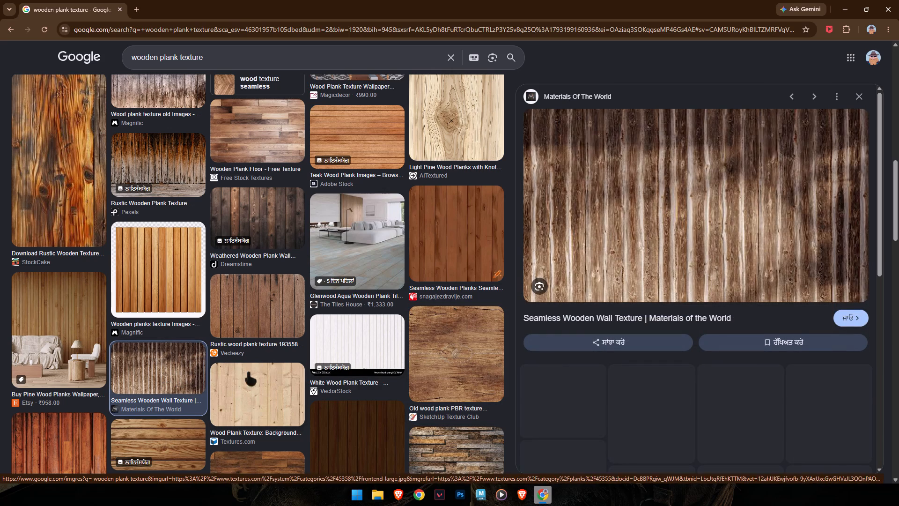
scroll(277, 329, "up", 6)
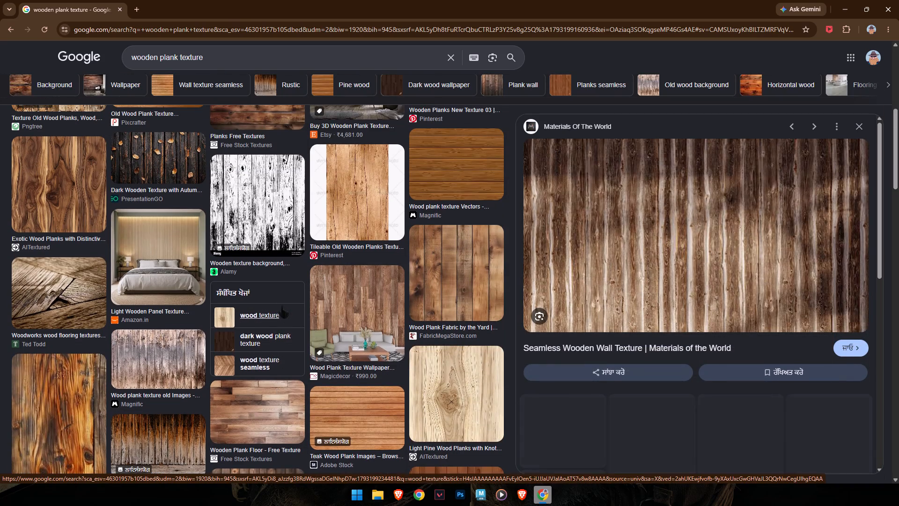
scroll(285, 306, "up", 6)
Save the SketchUp Texture Club varnished dirty wood plank image as "wooden plank" in the Desktop's PAPA/maya/texture folder.
left_click(372, 229)
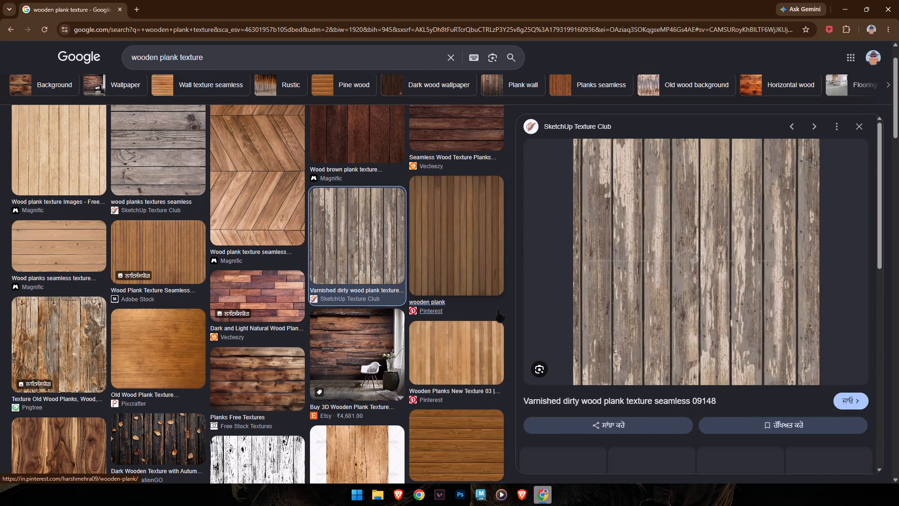
right_click(764, 207)
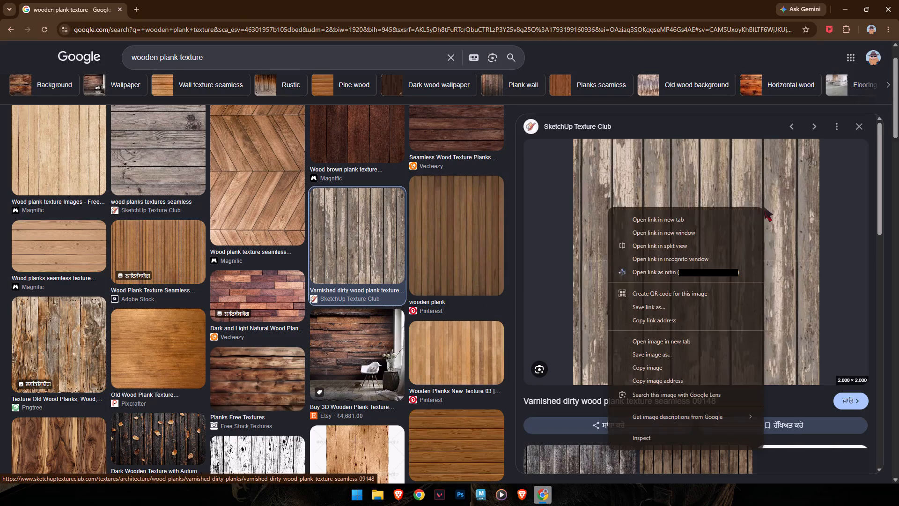
left_click(668, 359)
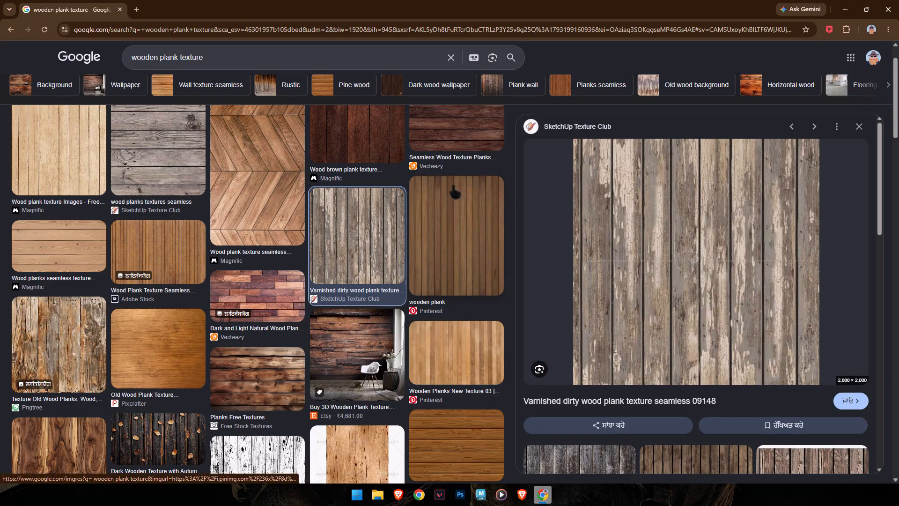
right_click(622, 252)
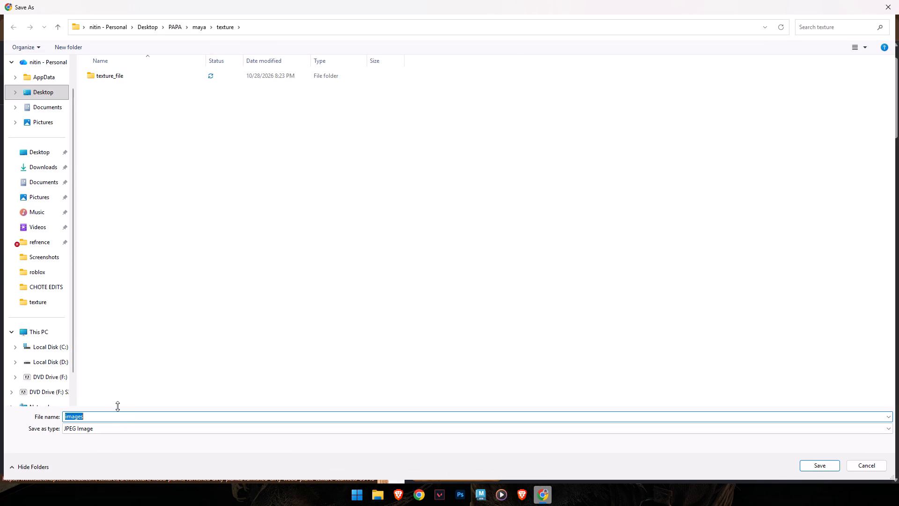
type("wode")
key("BackSpace")
type("de")
key("BackSpace")
key("BackSpace")
key("BackSpace")
type("oden plank")
key("Return")
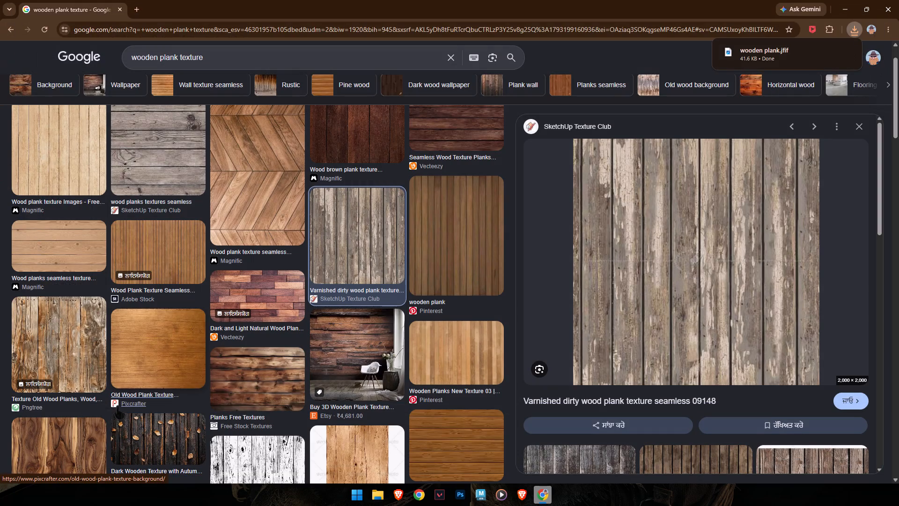
Switch to Photoshop and open the saved wooden plank image from File Explorer.
left_click(853, 6)
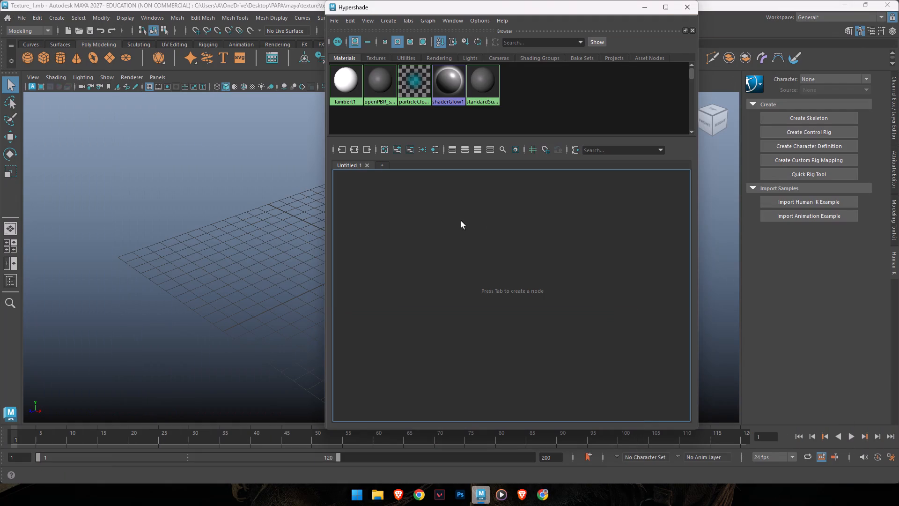
left_click(463, 501)
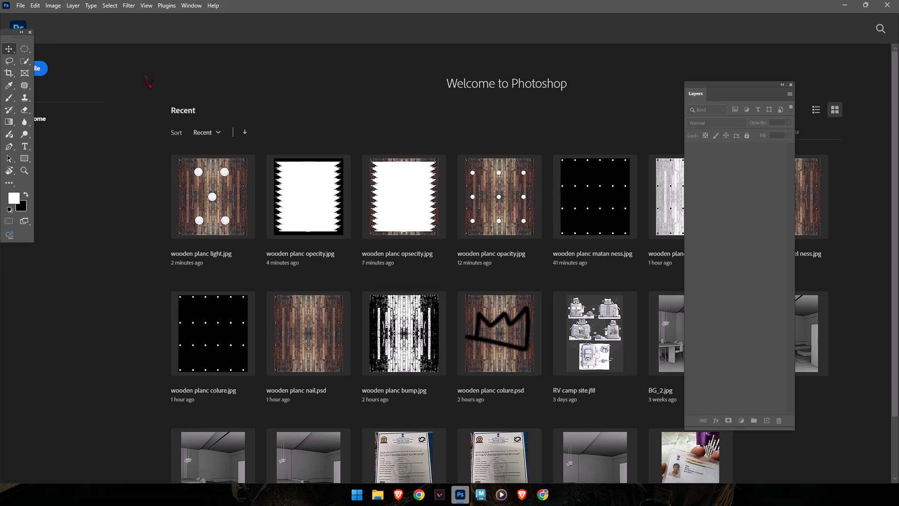
left_click(386, 500)
left_click_drag(170, 218, 323, 84)
scroll(422, 223, "up", 1)
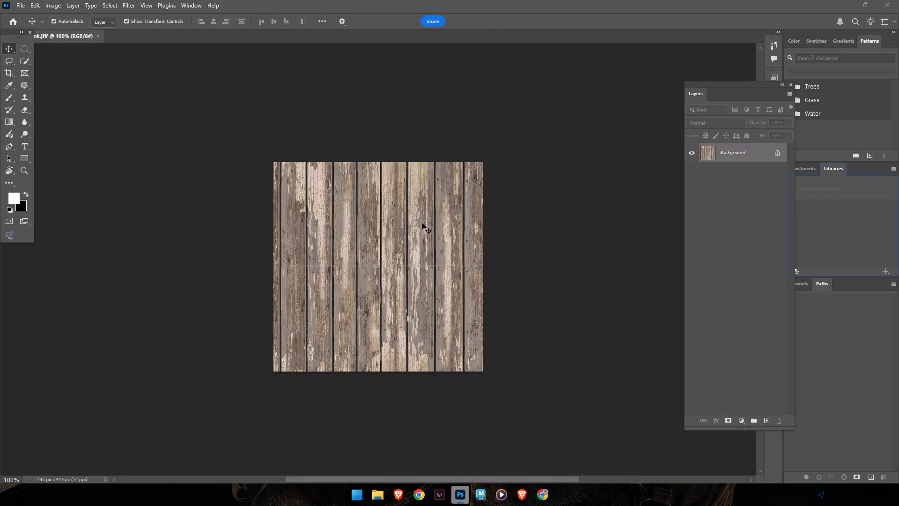
Unlock the wooden plank image's Background layer so it becomes an editable layer.
left_click(778, 153)
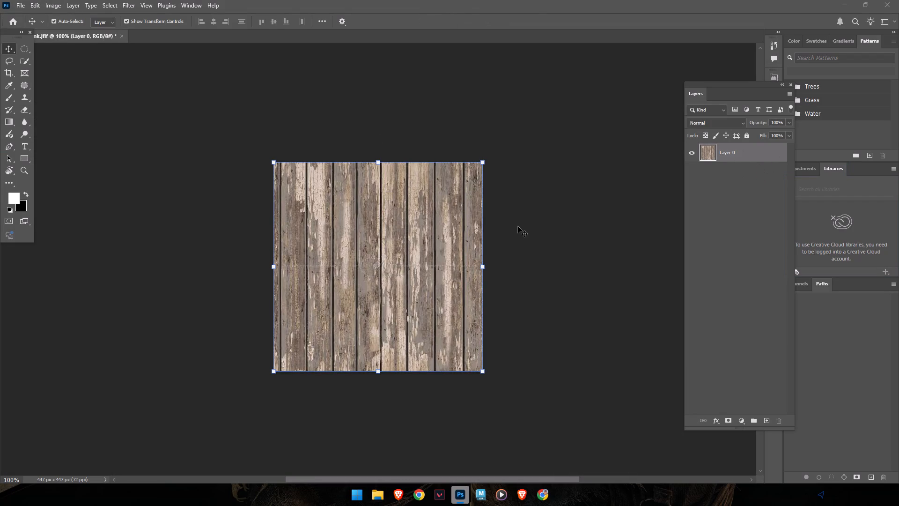
key("v")
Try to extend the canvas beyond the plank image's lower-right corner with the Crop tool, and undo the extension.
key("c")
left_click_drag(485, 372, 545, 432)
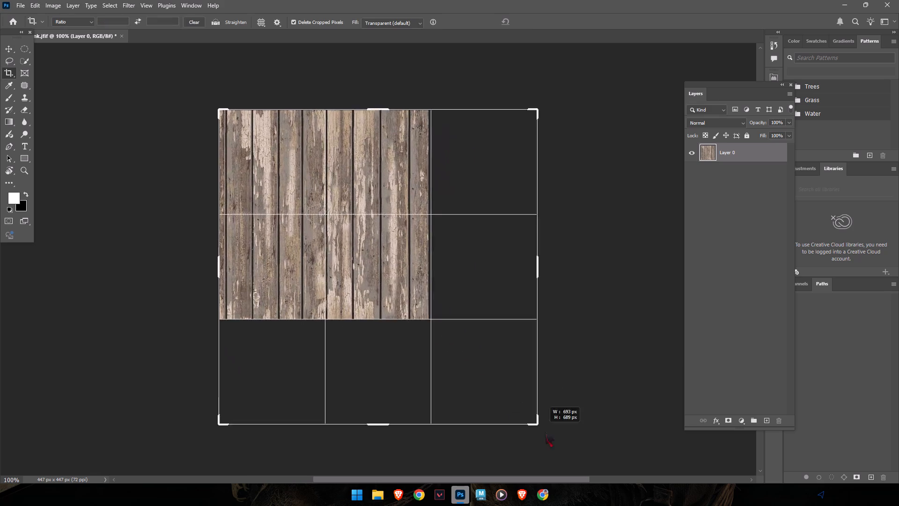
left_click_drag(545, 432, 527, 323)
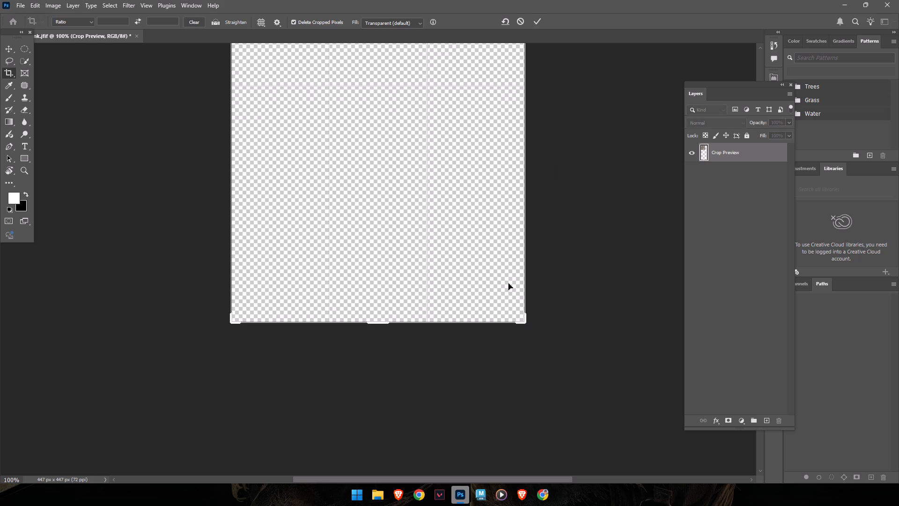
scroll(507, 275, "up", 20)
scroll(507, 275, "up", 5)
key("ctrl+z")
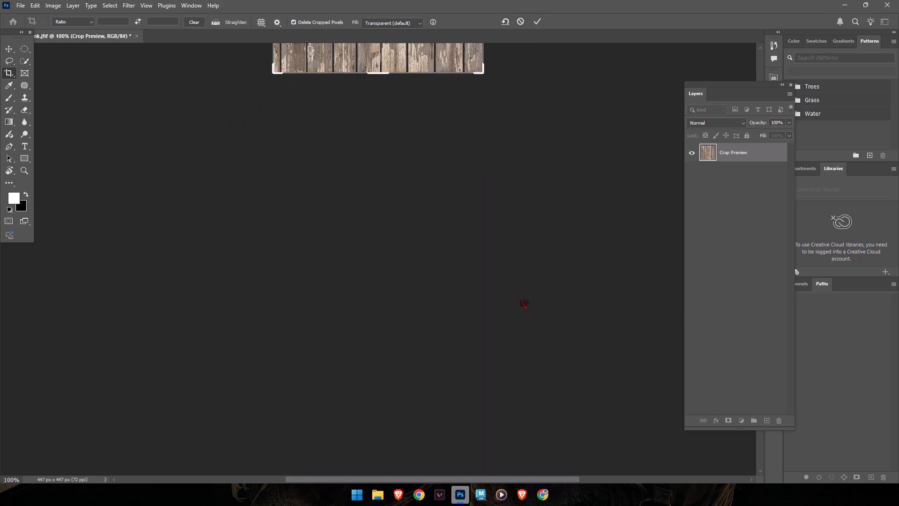
Extend the canvas beyond the plank image's lower-right corner with the Crop tool to 807 px by 1003 px.
scroll(513, 285, "down", 5)
scroll(496, 273, "up", 17)
left_click(368, 222)
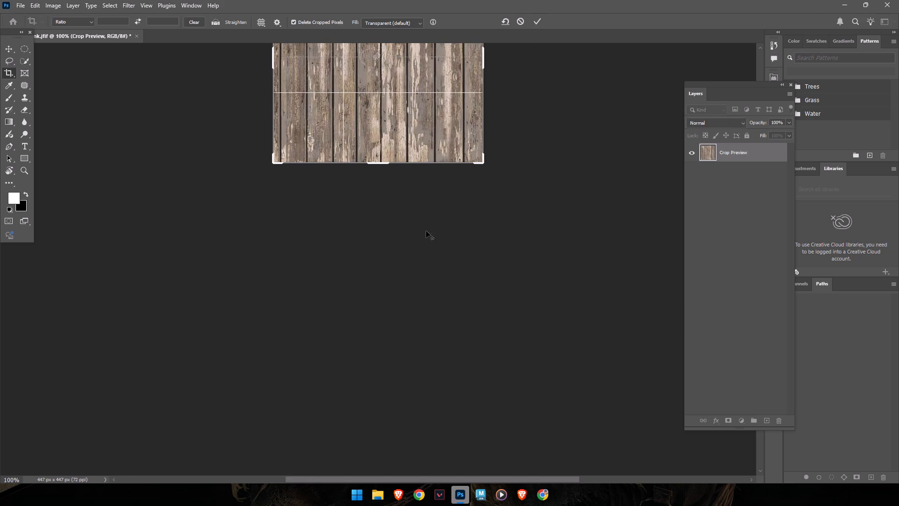
middle_click_drag(426, 231, 384, 297, "alt")
key("space")
key("space")
key("space")
key("space")
key("space")
key("space")
key("space")
key("space")
key("space")
key("space")
key("space")
key("space")
key("space")
key("space")
key("space")
key("space")
key("space")
key("space")
key("space")
key("space")
middle_click_drag(422, 253, 367, 340)
middle_click_drag(367, 340, 350, 368)
key("space")
key("space")
key("space")
key("space")
key("space")
key("space")
key("space")
key("space")
key("space")
key("space")
key("space")
key("space")
key("space")
key("space")
key("space")
key("space")
key("space")
key("space")
key("space")
key("space")
left_click_drag(464, 238, 419, 357)
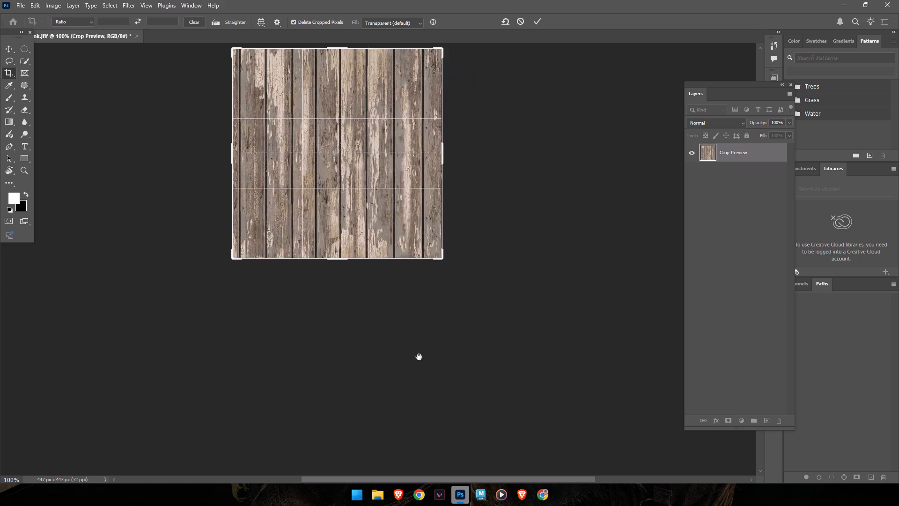
left_click_drag(419, 357, 408, 409)
scroll(380, 284, "down", 5, "alt")
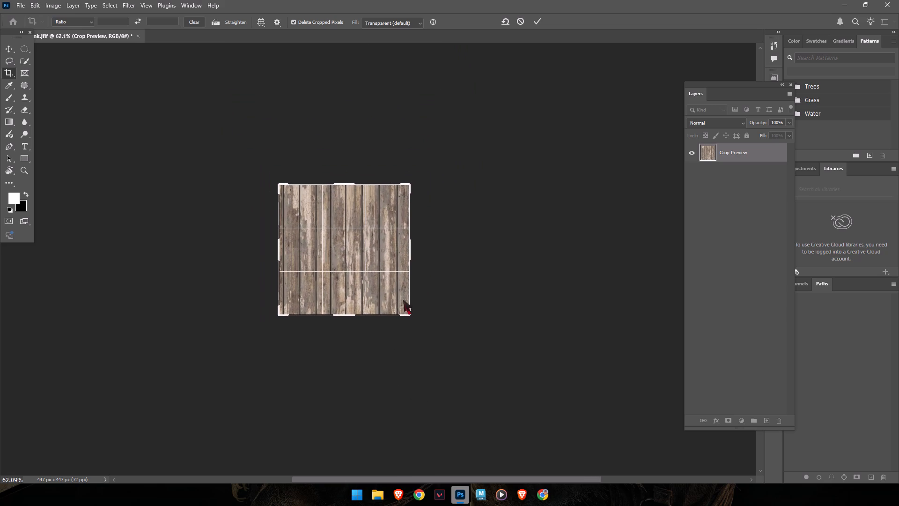
left_click_drag(408, 315, 466, 386)
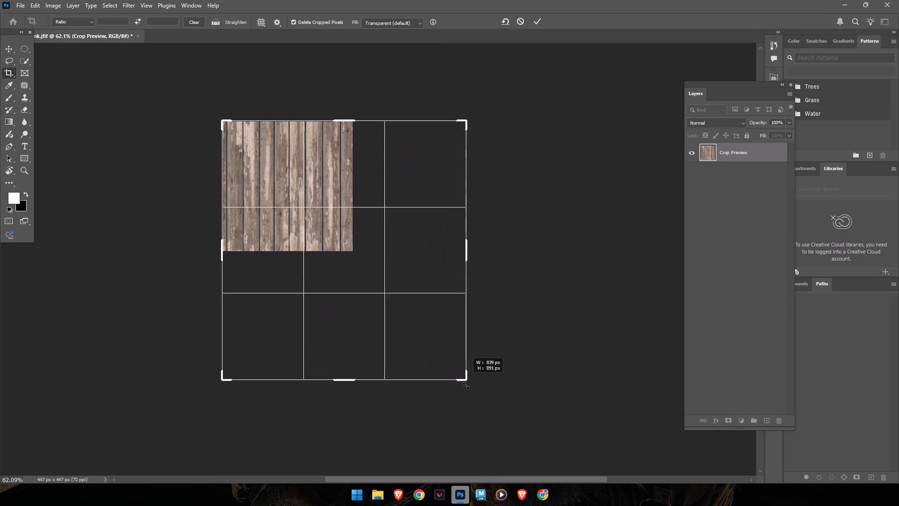
left_click_drag(466, 386, 461, 396)
left_click(487, 245)
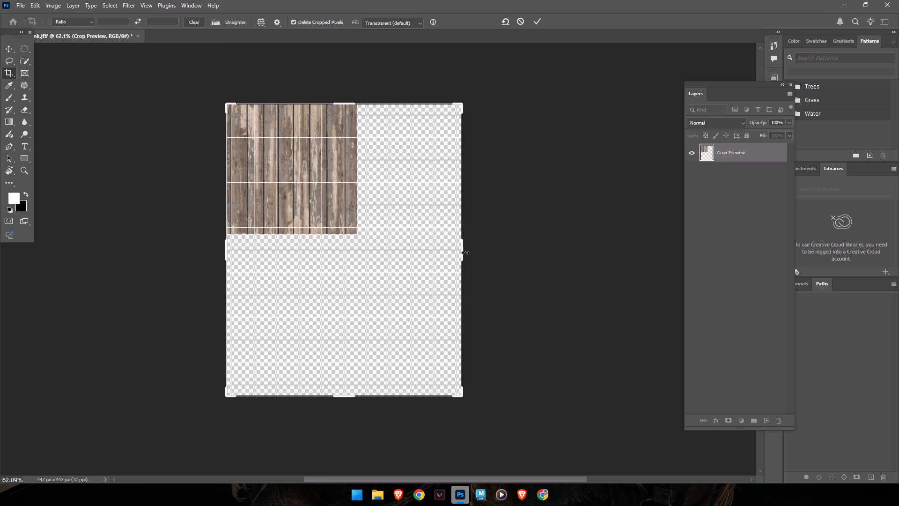
scroll(285, 223, "up", 3)
left_click(8, 46)
left_click(160, 216)
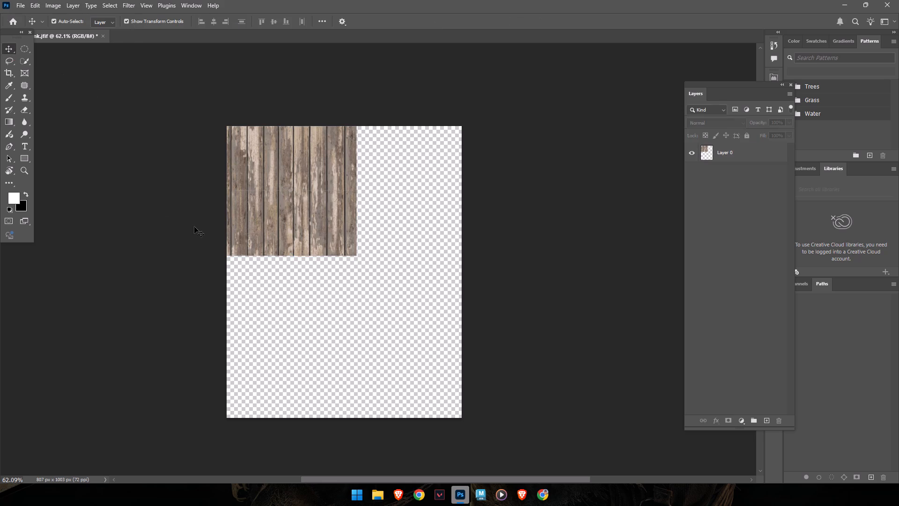
Scale the plank image down proportionally from its lower-right corner to about 372 px square, keeping its upper-left corner in place.
scroll(279, 257, "up", 4)
scroll(291, 261, "down", 4)
scroll(304, 260, "up", 2, "alt")
left_click(338, 238)
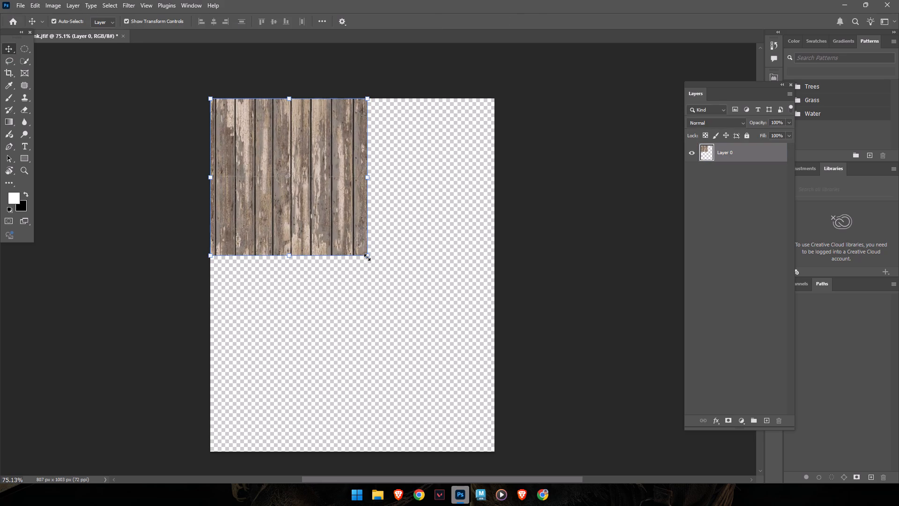
left_click_drag(367, 257, 354, 251)
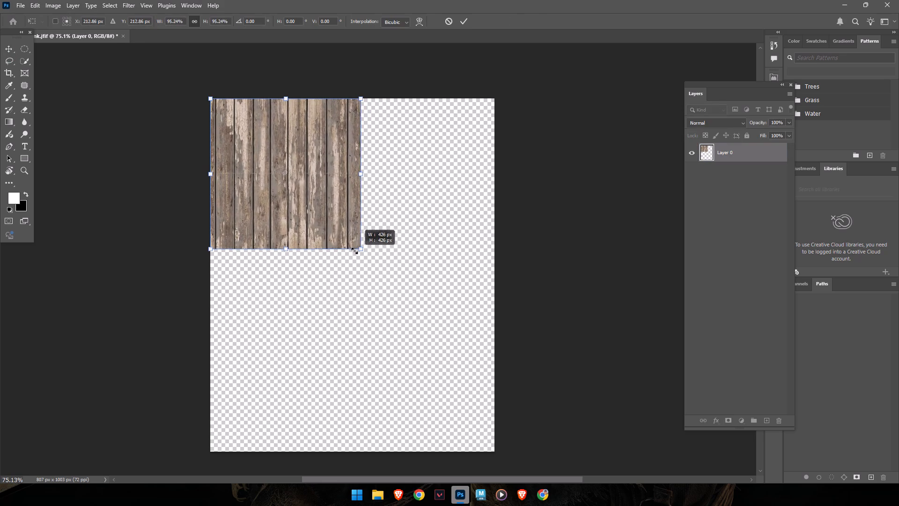
left_click_drag(354, 251, 326, 246)
left_click(578, 286)
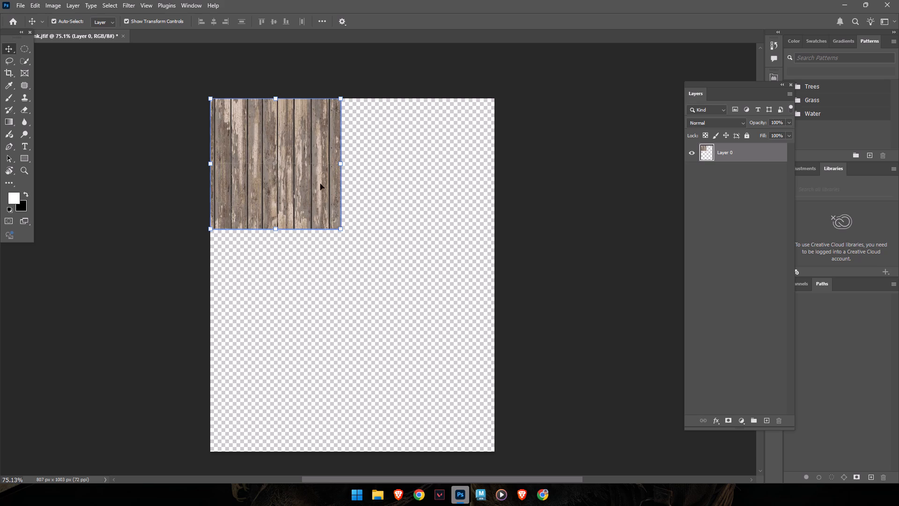
Duplicate the plank layer horizontally so the copy sits flush against the original's right edge.
left_click(155, 163)
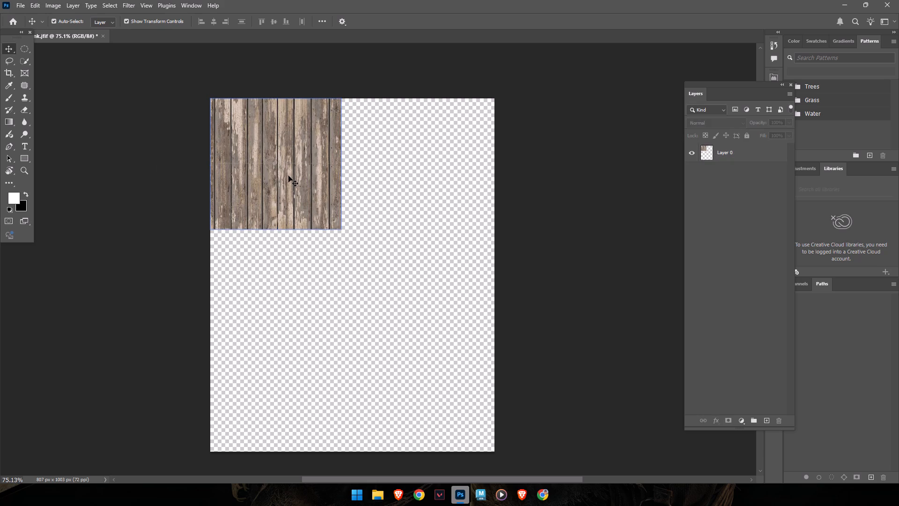
left_click(288, 176)
scroll(295, 182, "up", 3)
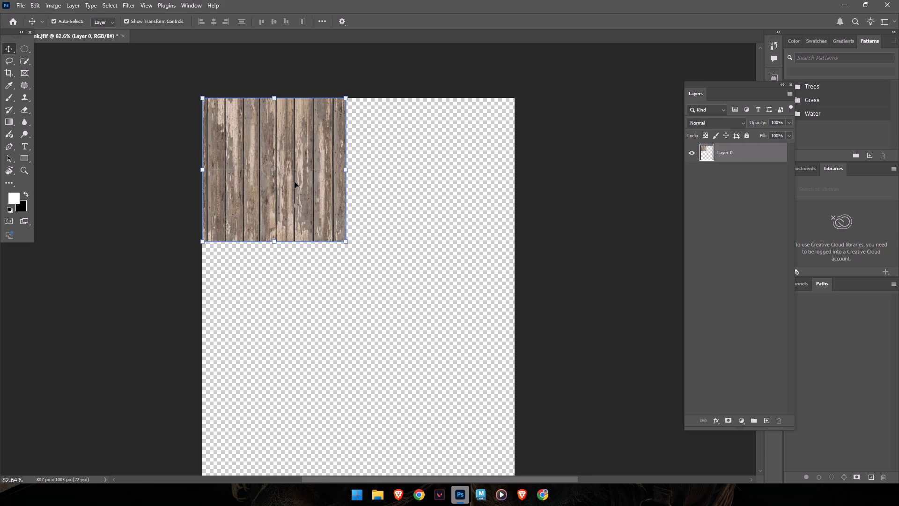
scroll(295, 182, "up", 3)
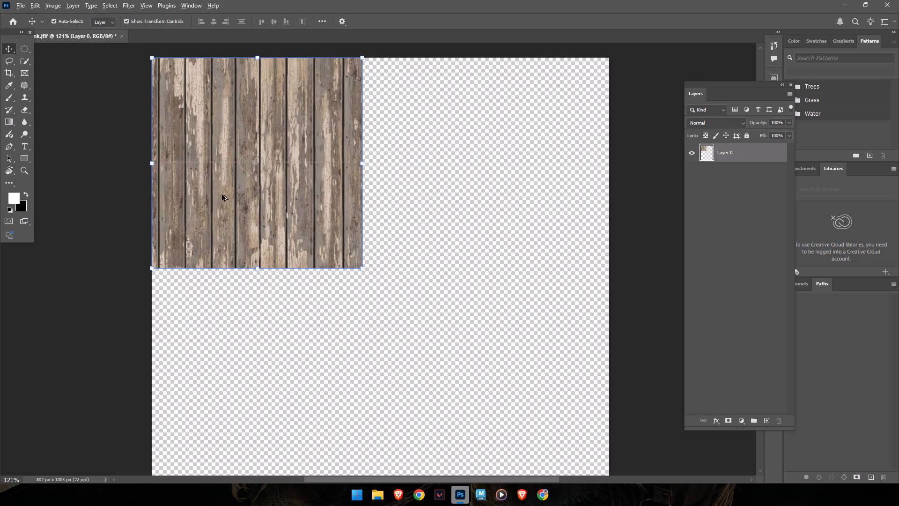
left_click_drag(222, 194, 433, 195, "alt")
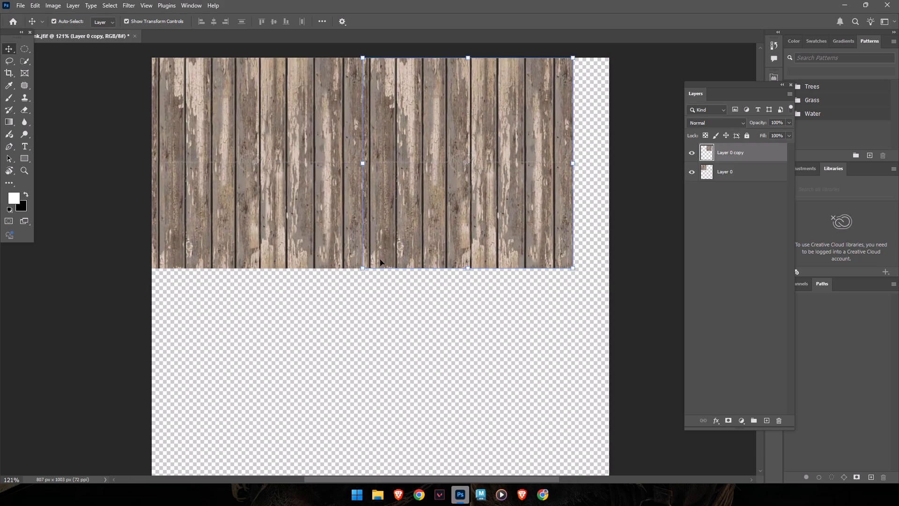
left_click(280, 327)
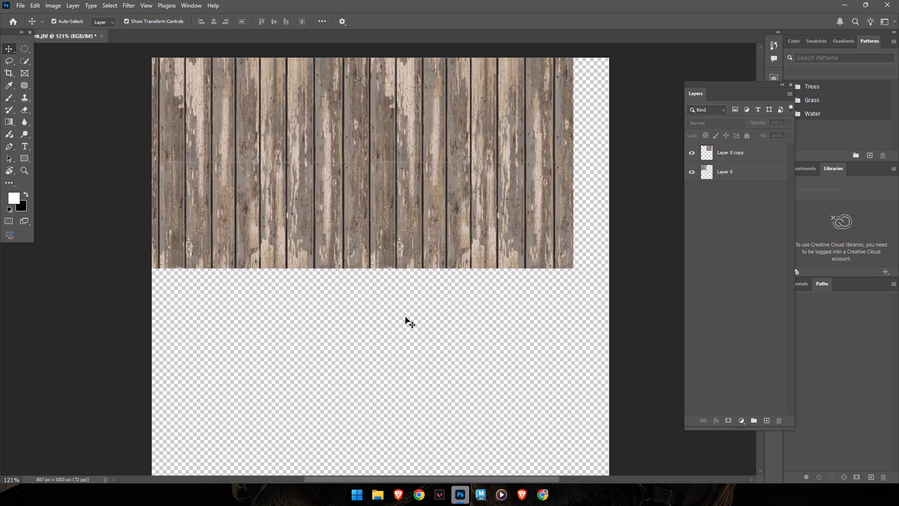
Select both side-by-side plank layers and merge them into a single layer.
scroll(336, 239, "down", 1)
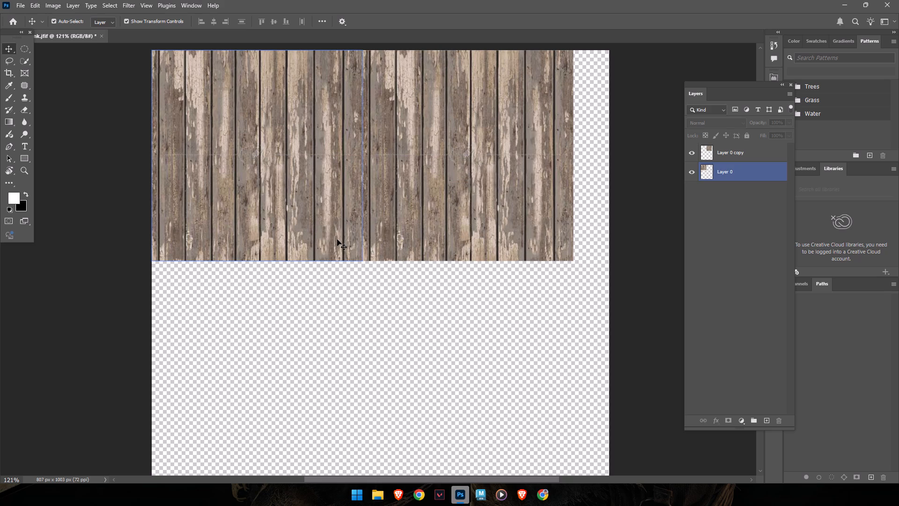
scroll(337, 239, "down", 5)
left_click(309, 145)
left_click(416, 174, "shift")
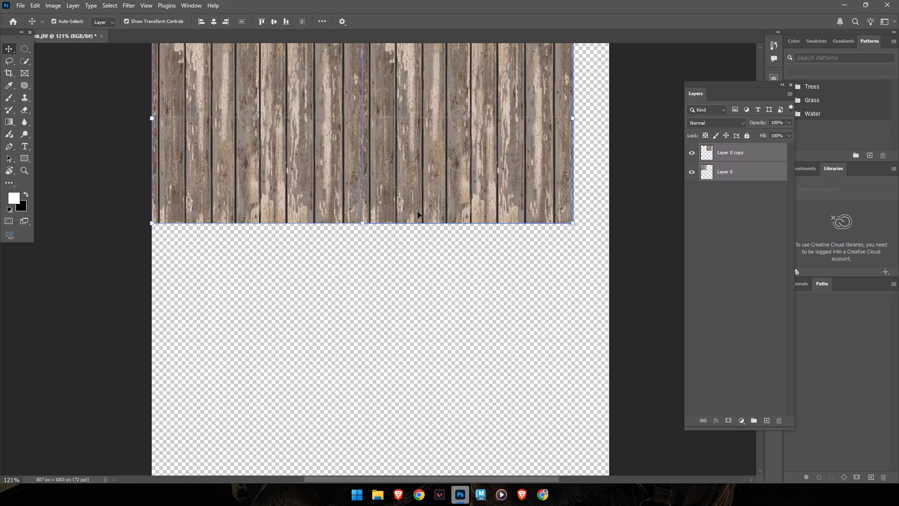
key("ctrl+shift+e")
Duplicate the merged plank strip straight down so the copy sits flush against its lower edge.
scroll(407, 196, "up", 6)
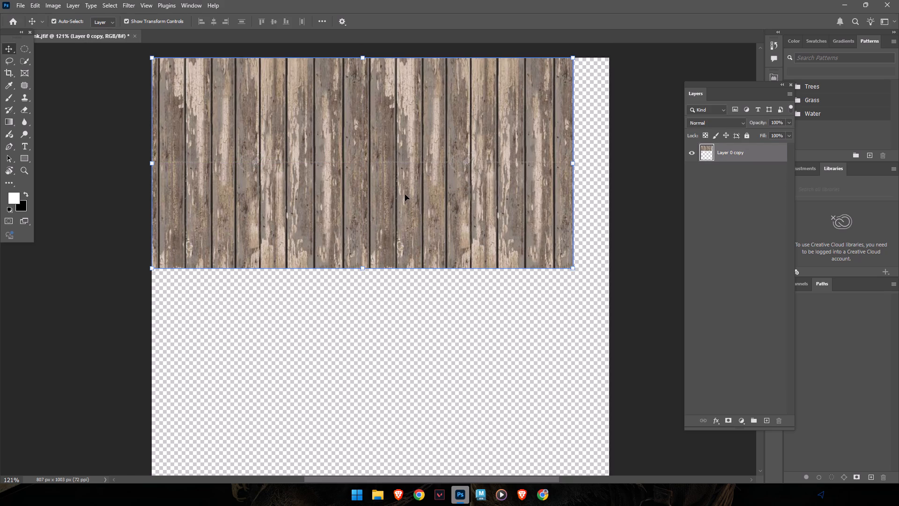
left_click_drag(399, 204, 398, 420, "alt")
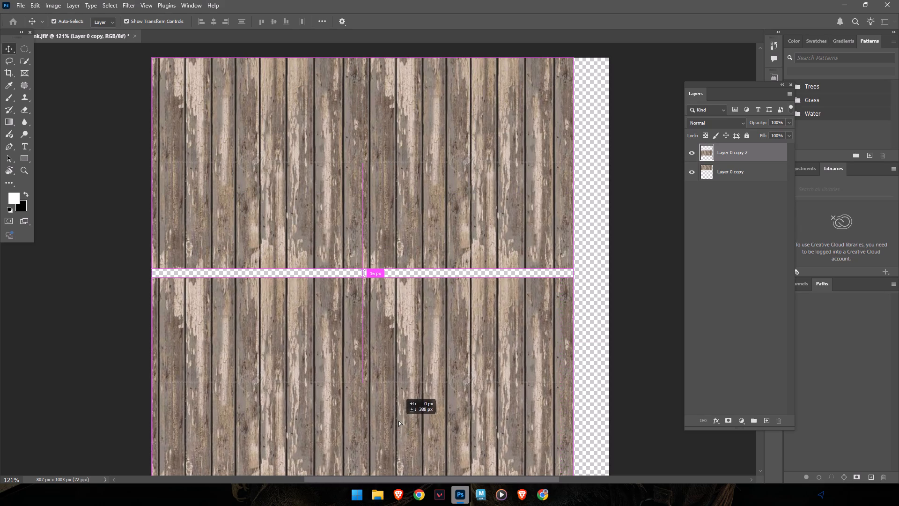
left_click_drag(398, 420, 400, 413, "alt")
left_click(88, 306)
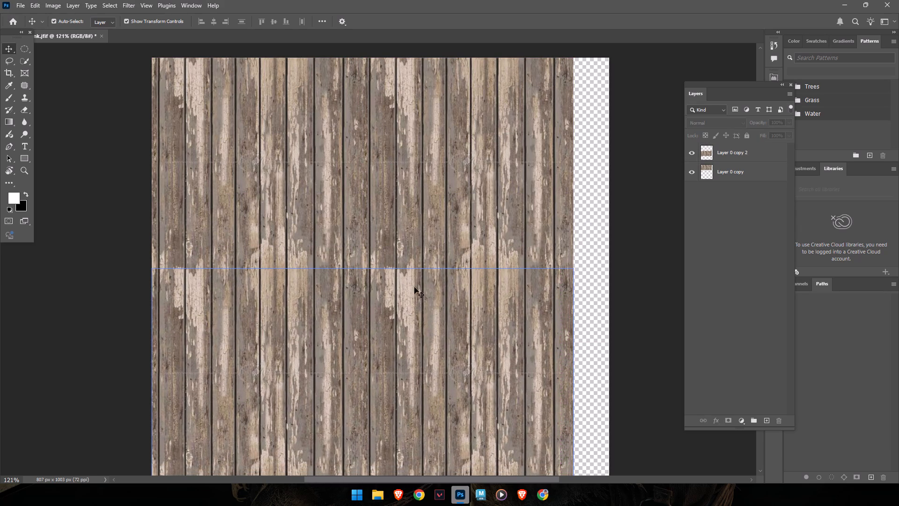
Examine the tiled planks and the horizontal seam between the upper and lower strips up close.
left_click(654, 302)
scroll(604, 316, "down", 4)
scroll(589, 308, "up", 6, "alt")
scroll(589, 308, "down", 5, "alt")
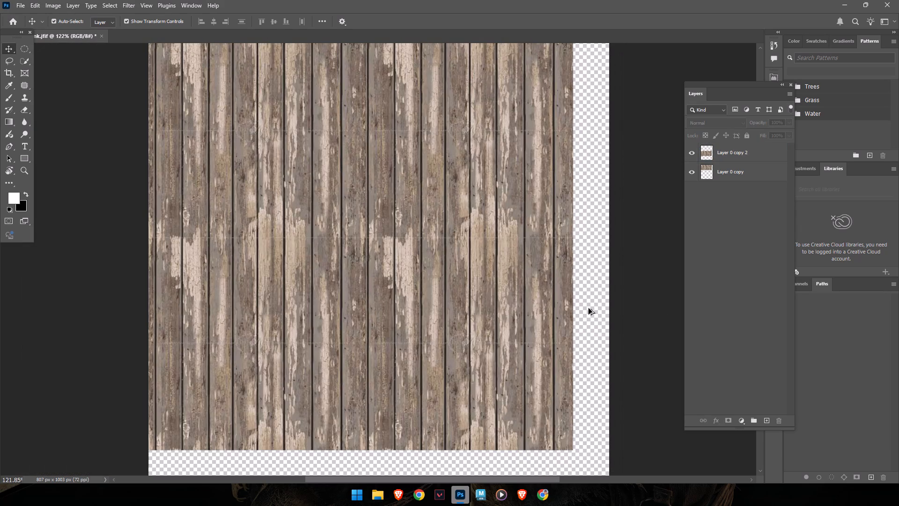
scroll(587, 307, "down", 2, "alt")
middle_click_drag(574, 317, 567, 328, "alt")
left_click(651, 329)
scroll(535, 316, "up", 13)
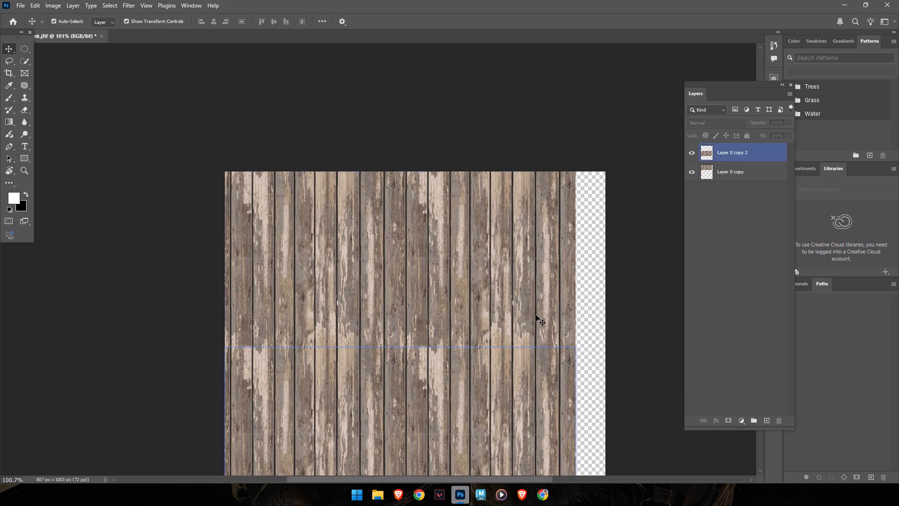
scroll(537, 312, "down", 6)
scroll(523, 302, "up", 16, "alt")
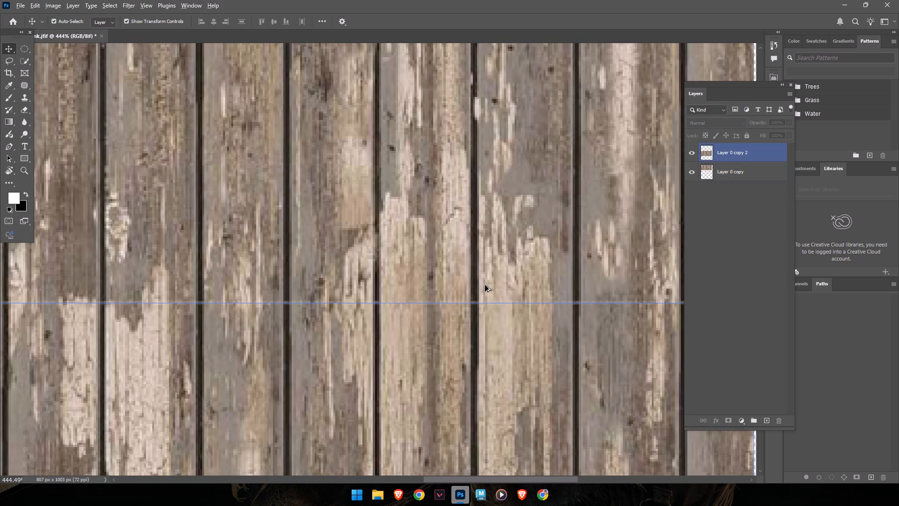
scroll(471, 275, "down", 13, "alt")
scroll(554, 284, "down", 4, "alt")
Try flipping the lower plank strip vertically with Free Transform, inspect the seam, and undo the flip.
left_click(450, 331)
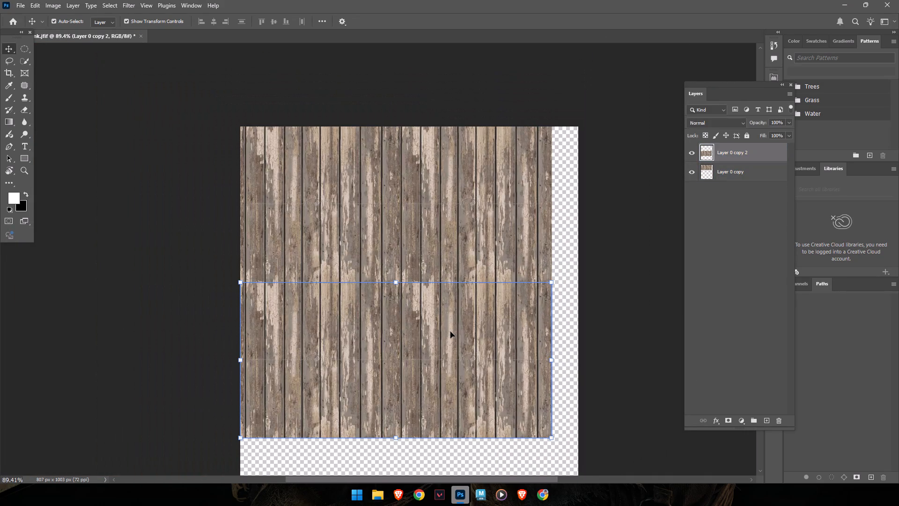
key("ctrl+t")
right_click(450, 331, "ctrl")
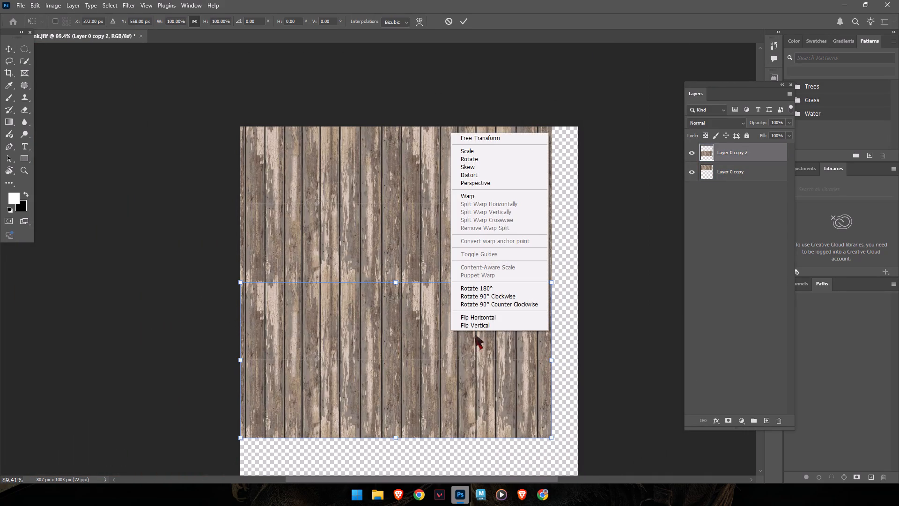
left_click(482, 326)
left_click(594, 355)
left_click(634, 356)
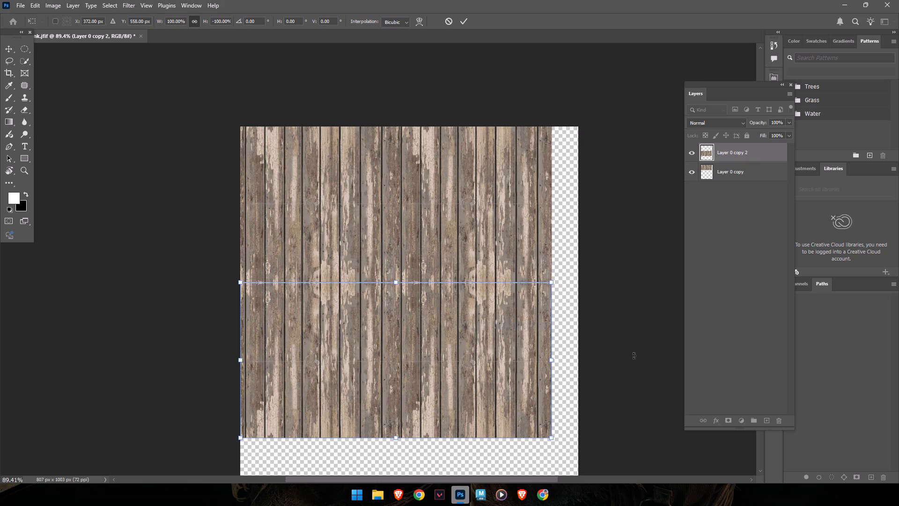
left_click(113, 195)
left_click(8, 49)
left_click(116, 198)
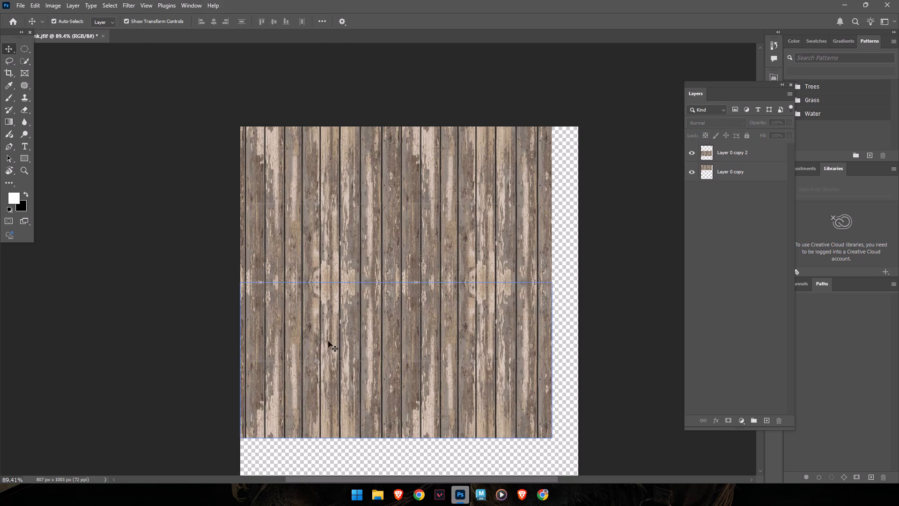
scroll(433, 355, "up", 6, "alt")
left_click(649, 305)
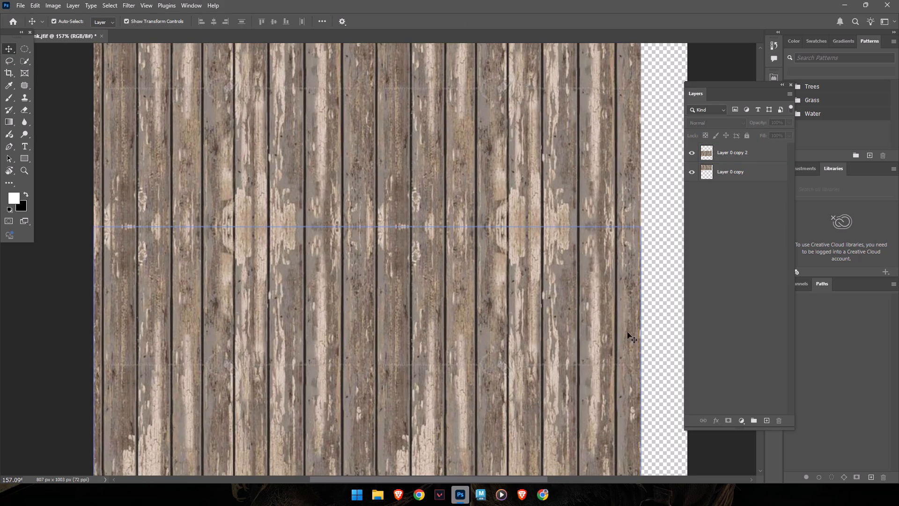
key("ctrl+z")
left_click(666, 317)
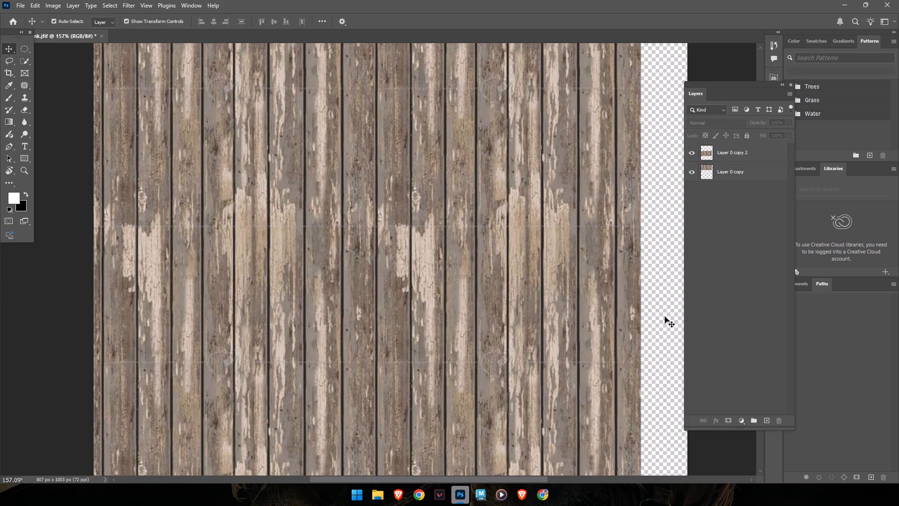
Duplicate the lower plank strip downward as a third row covering the empty bottom of the canvas.
scroll(388, 275, "down", 5, "alt")
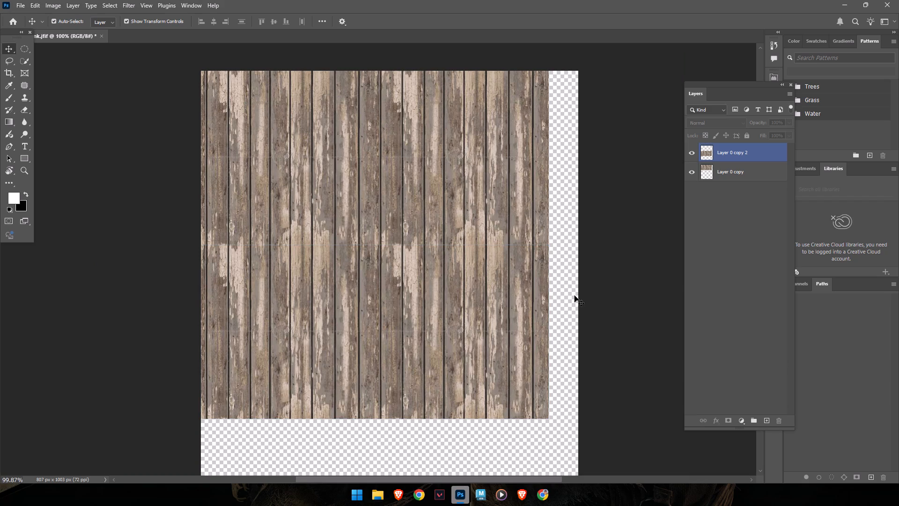
scroll(527, 300, "down", 5)
scroll(490, 294, "up", 6)
scroll(482, 296, "down", 4, "alt")
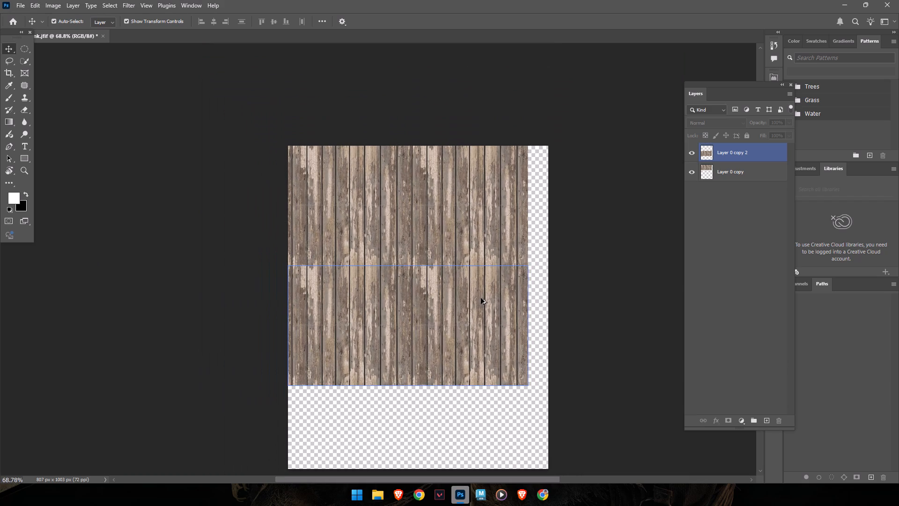
left_click_drag(408, 330, 409, 455, "alt")
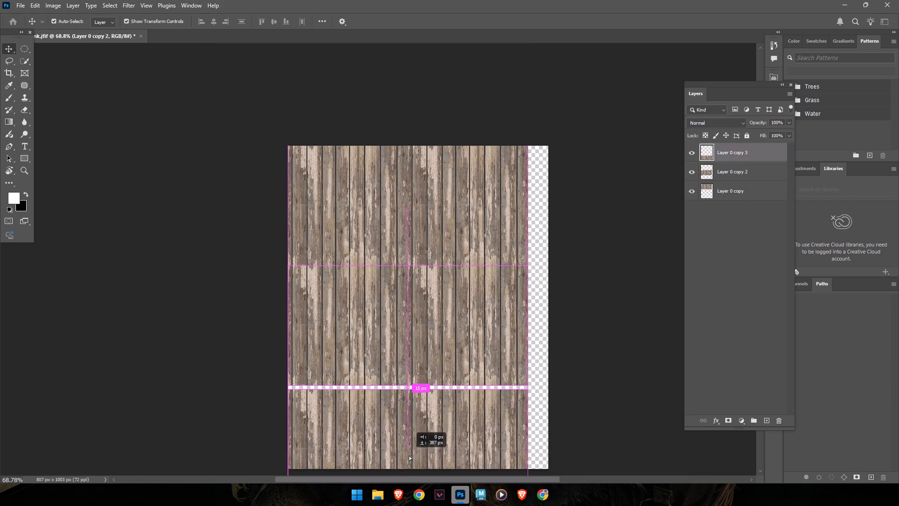
left_click_drag(409, 455, 410, 452, "alt")
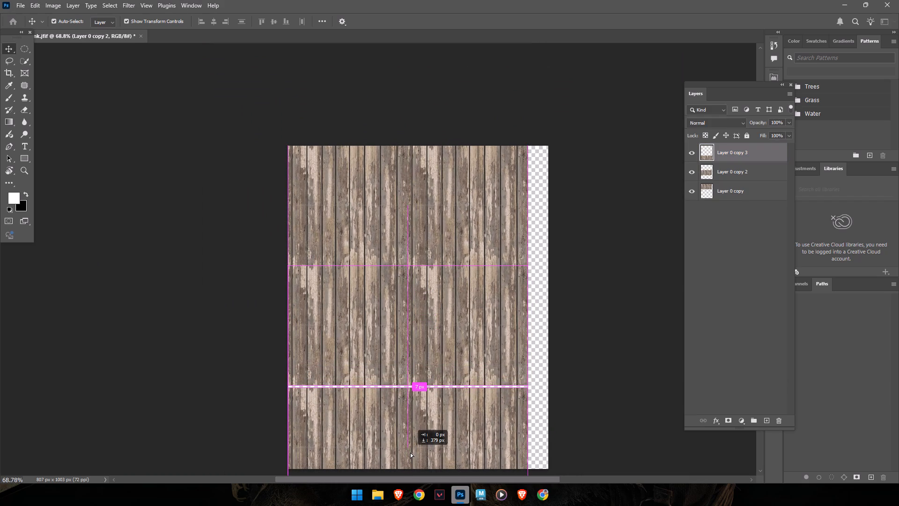
left_click_drag(410, 452, 413, 451, "alt")
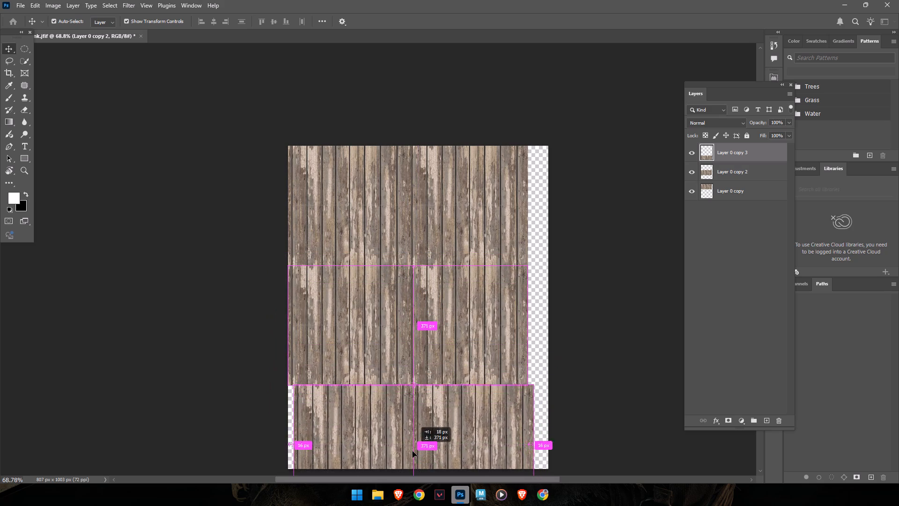
left_click_drag(413, 451, 405, 447, "alt")
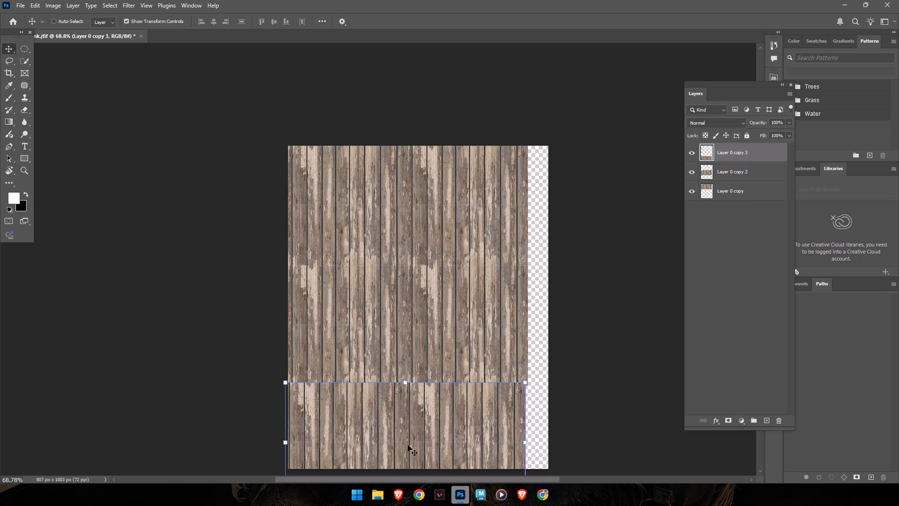
Undo the third-row duplicate of the plank strip.
key("ctrl+z")
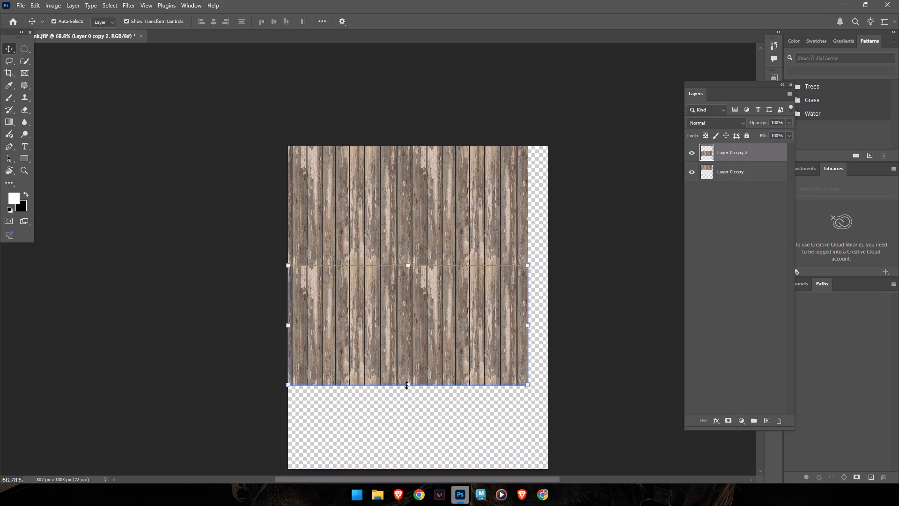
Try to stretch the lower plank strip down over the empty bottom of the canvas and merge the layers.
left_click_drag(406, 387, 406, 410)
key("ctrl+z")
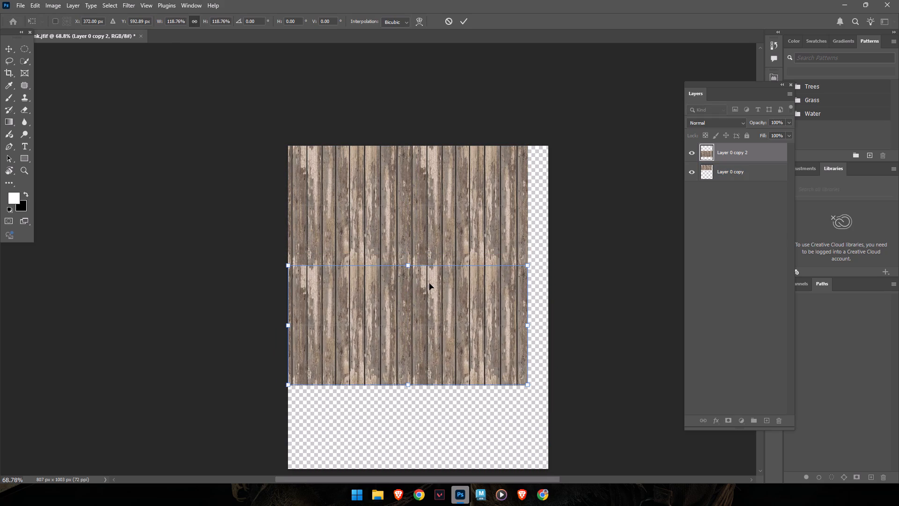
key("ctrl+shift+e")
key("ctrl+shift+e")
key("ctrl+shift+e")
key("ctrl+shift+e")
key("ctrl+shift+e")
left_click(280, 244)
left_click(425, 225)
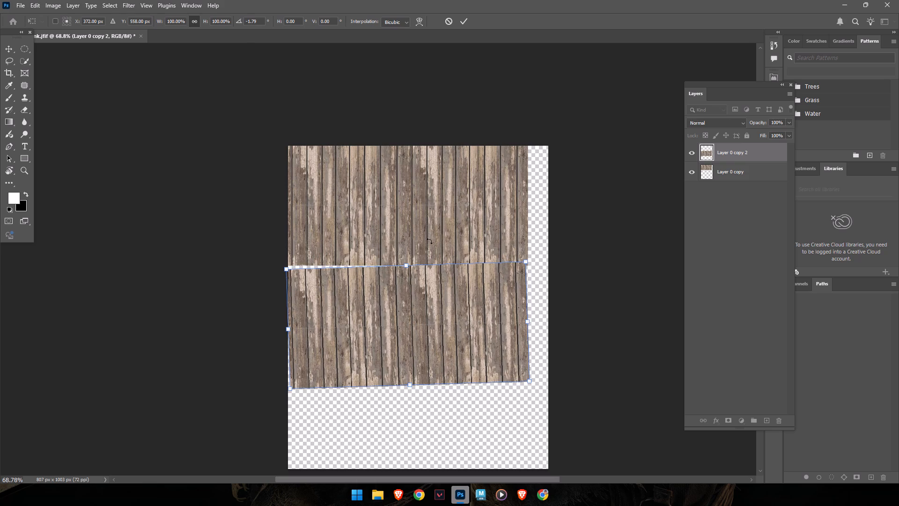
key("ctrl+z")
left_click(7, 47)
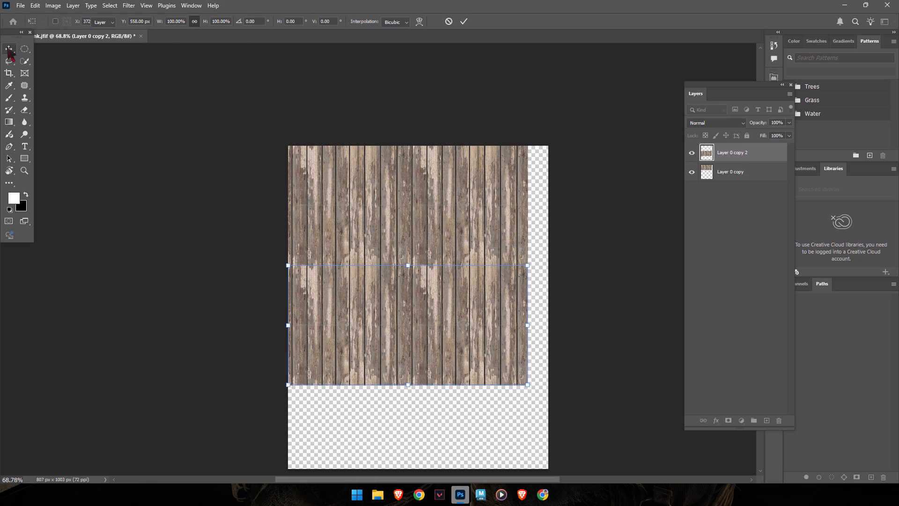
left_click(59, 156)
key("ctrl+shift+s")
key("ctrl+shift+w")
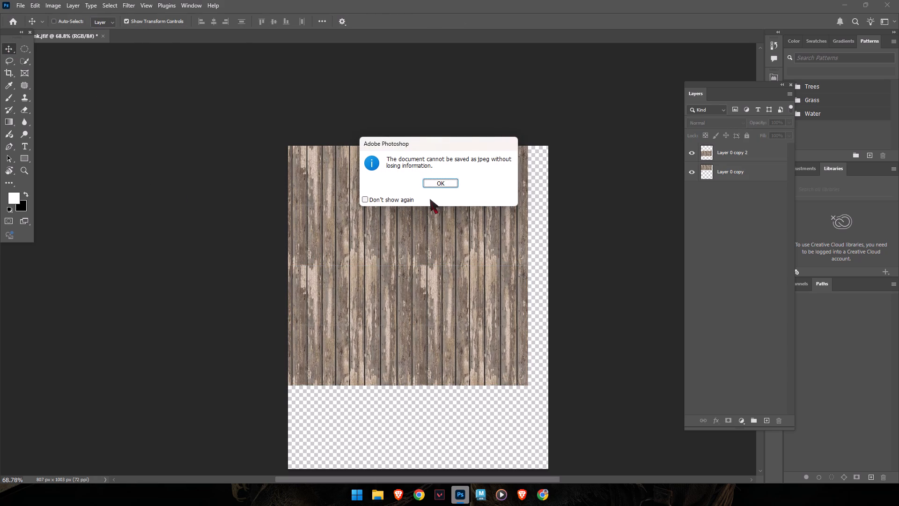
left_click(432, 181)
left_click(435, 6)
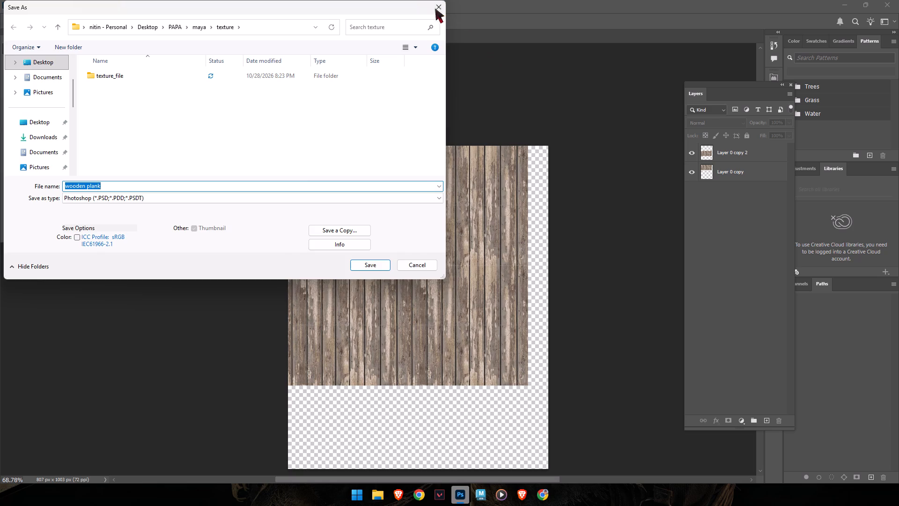
Merge the upper and lower plank strips into a single layer.
key("ctrl+shift+e")
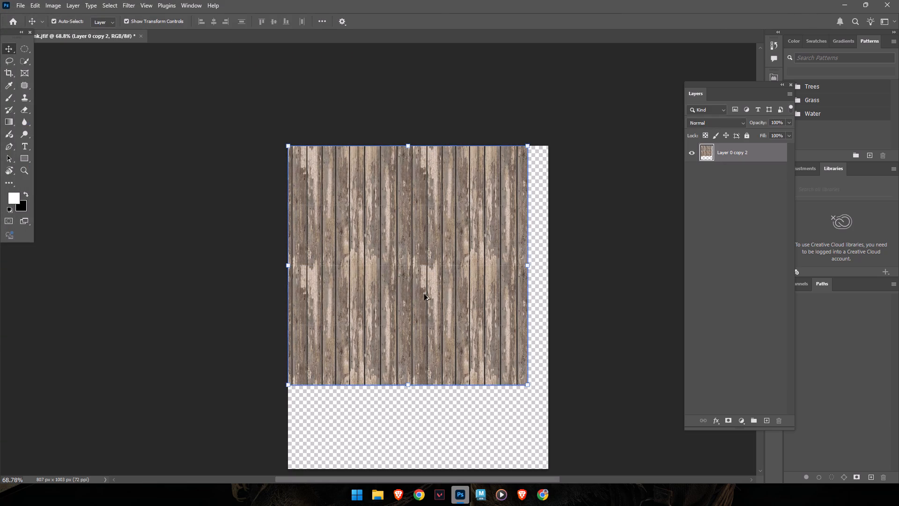
Stretch the merged plank layer to about 134.8% height and 108.5% width so it fills the whole canvas.
middle_click_drag(501, 282, 472, 203, "alt")
key("space")
key("space")
key("space")
key("space")
key("space")
key("space")
key("space")
key("space")
key("space")
key("space")
key("space")
key("space")
key("space")
left_click_drag(578, 325, 570, 320)
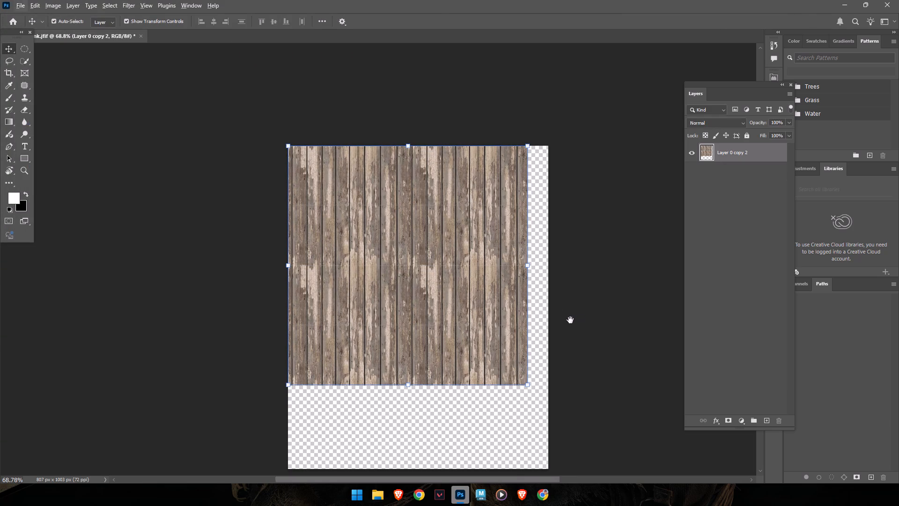
left_click_drag(570, 320, 536, 270)
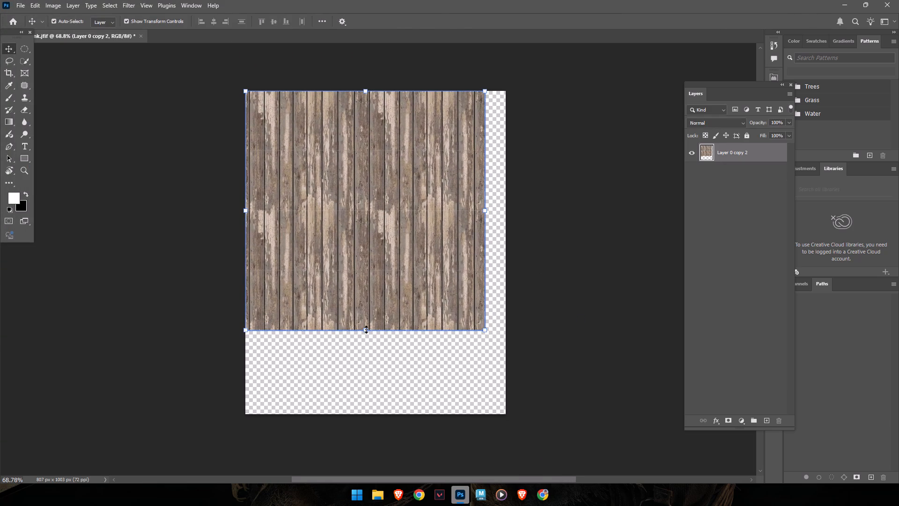
left_click_drag(366, 329, 370, 414, "shift")
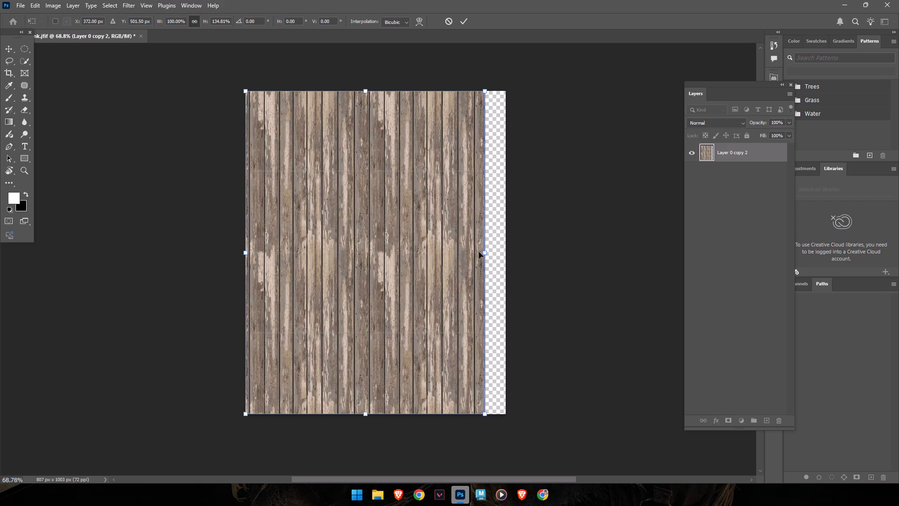
left_click_drag(483, 252, 501, 255, "shift")
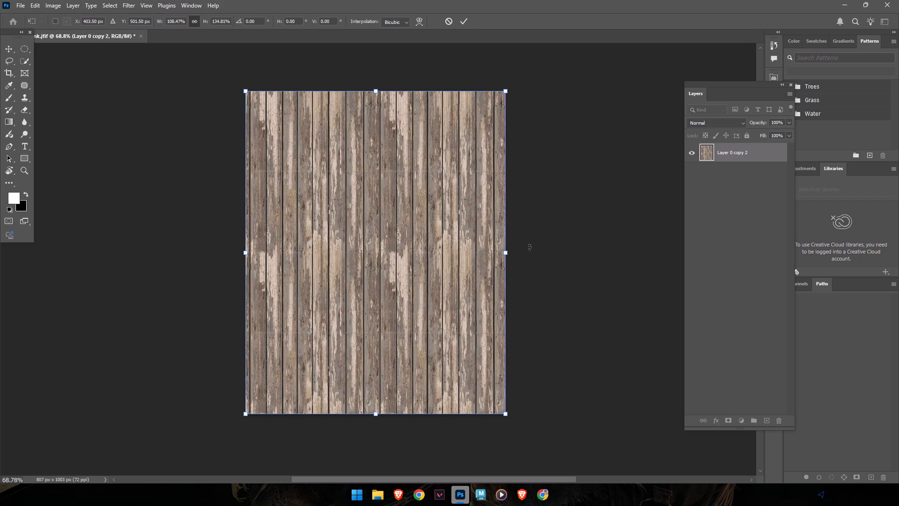
left_click(591, 212)
scroll(383, 277, "up", 4)
scroll(391, 278, "down", 4)
left_click(553, 263)
key("Return")
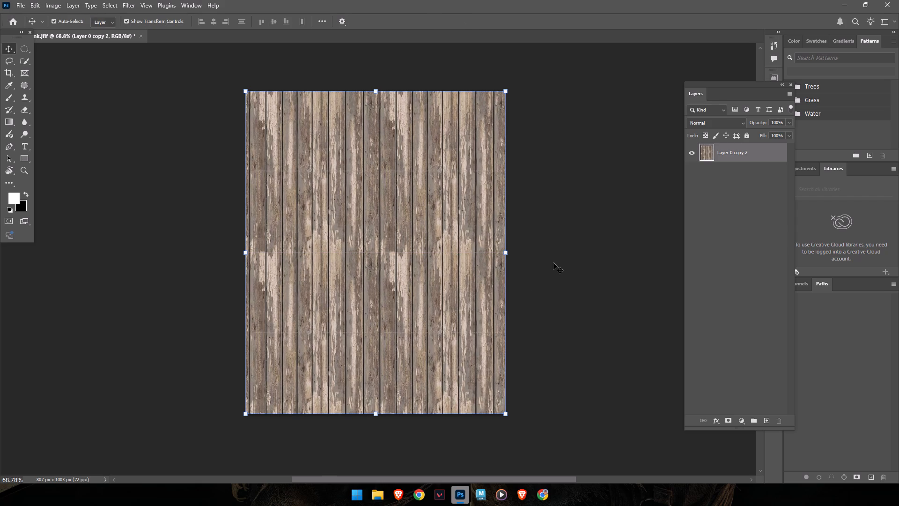
Switch to Maya, create a polygon plane at the origin and scale it uniformly to about 28.59.
left_click(484, 488)
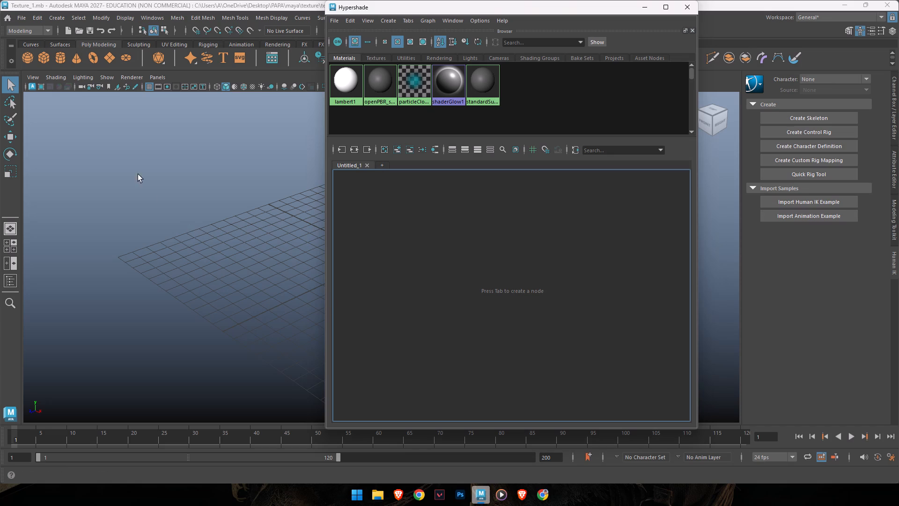
left_click(254, 141)
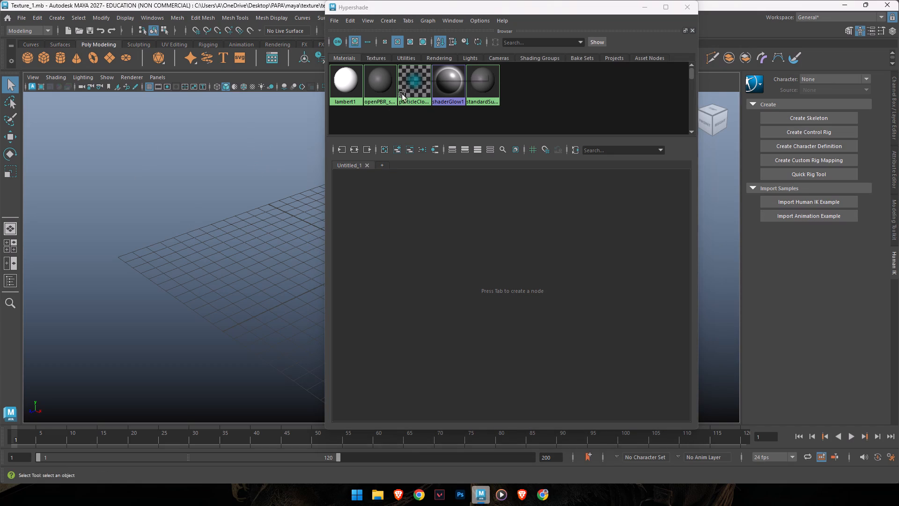
left_click(111, 59)
left_click_drag(521, 9, 747, 110)
key("e")
key("r")
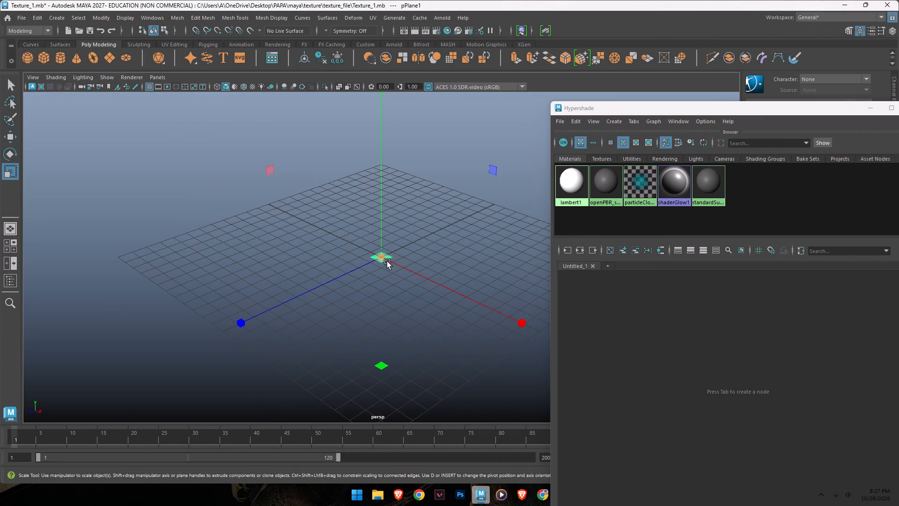
left_click_drag(384, 262, 687, 355)
Raise the plane about 1.12 units above the grid.
key("w")
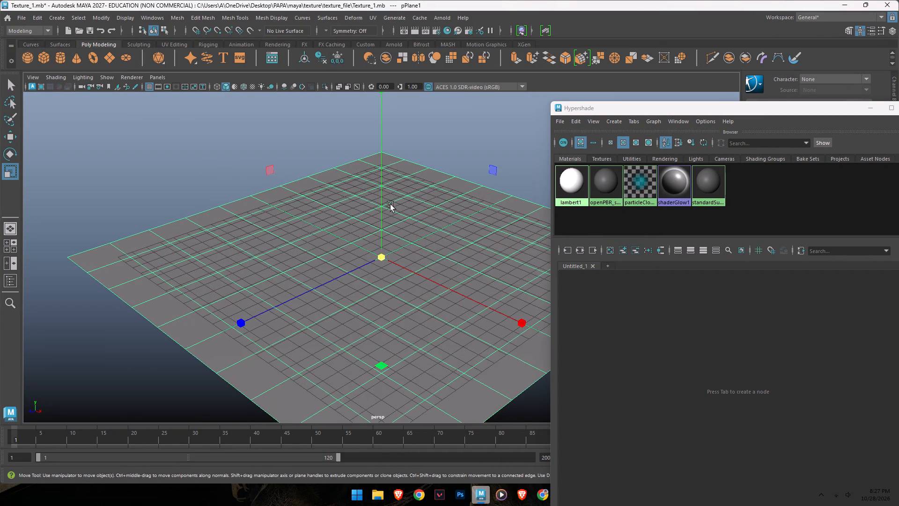
left_click_drag(381, 202, 381, 185)
Set the plane's Subdivisions Width and Subdivisions Height to 1.
left_click_drag(781, 109, 754, 102)
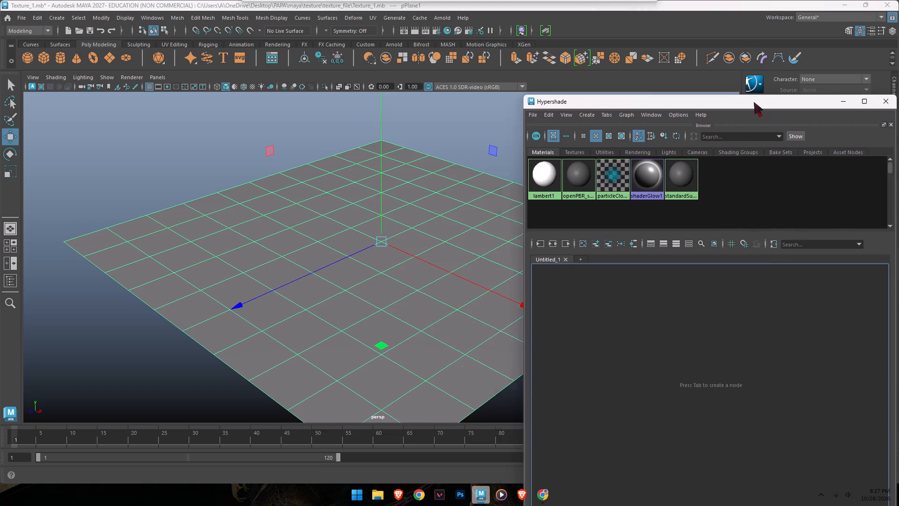
left_click_drag(754, 102, 606, 78)
left_click(898, 104)
left_click(792, 203)
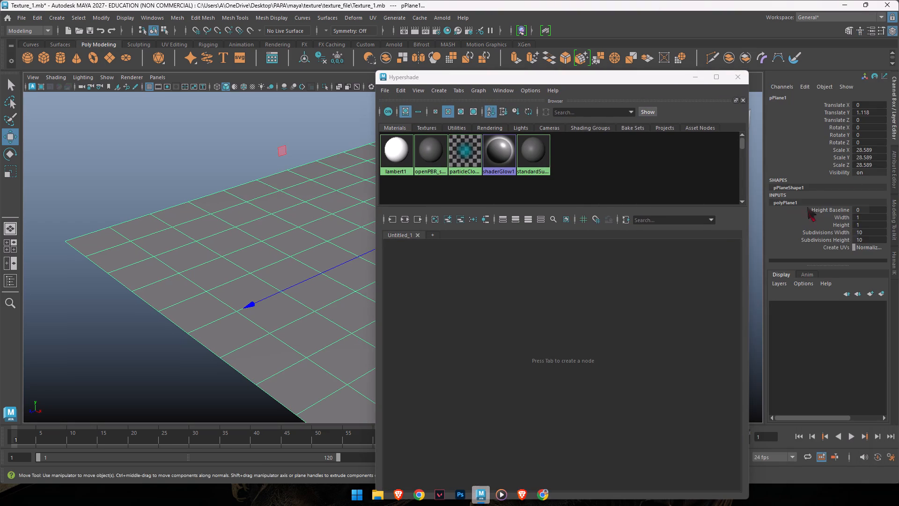
left_click_drag(862, 230, 855, 235)
left_click_drag(860, 235, 852, 235)
left_click_drag(871, 241, 852, 243)
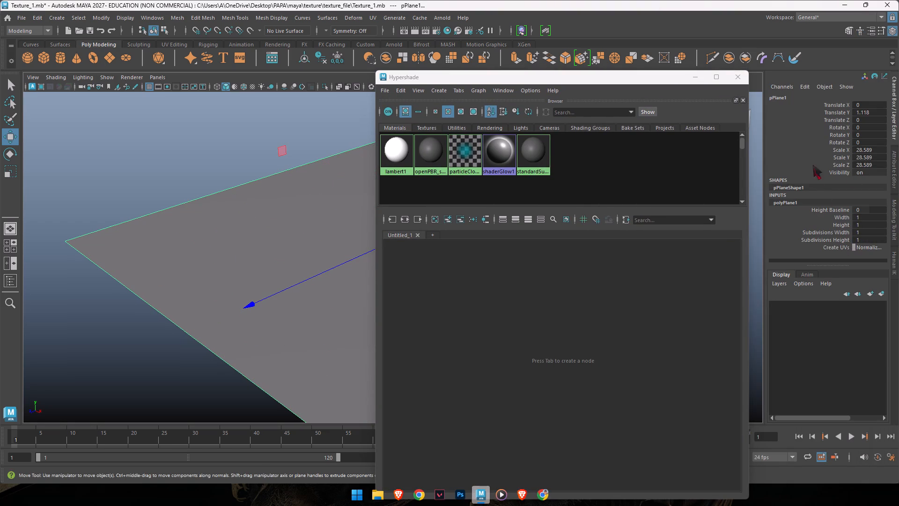
left_click(898, 111)
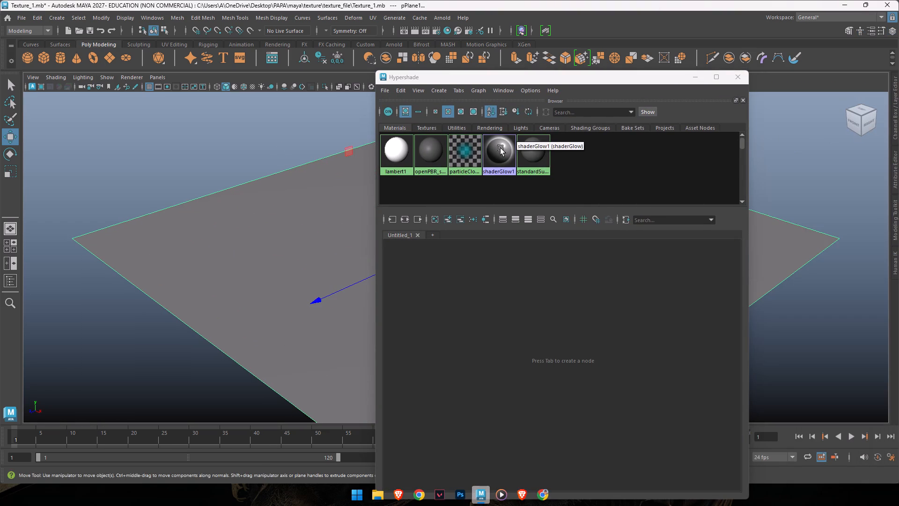
Assign a new Standard Surface material to the plane.
left_click_drag(565, 75, 648, 62)
left_click(288, 241)
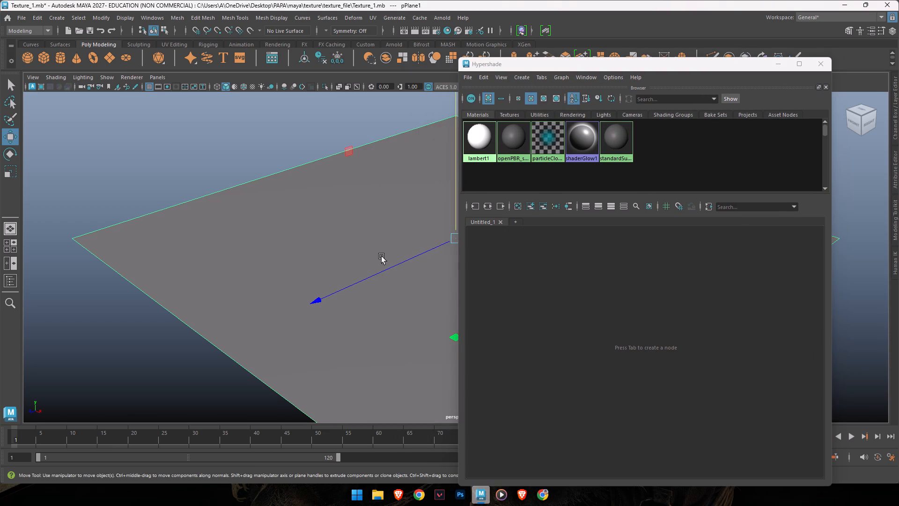
middle_click_drag(313, 240, 230, 239, "alt")
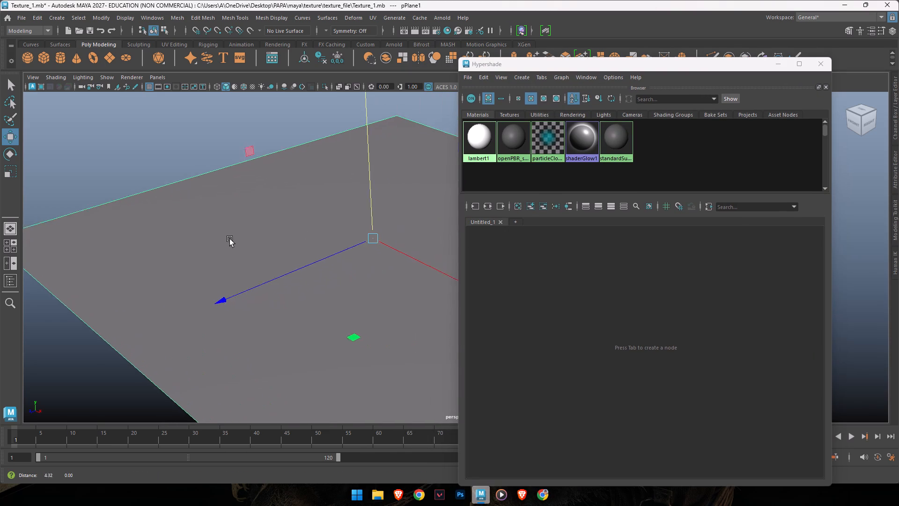
middle_click_drag(230, 239, 224, 227, "alt")
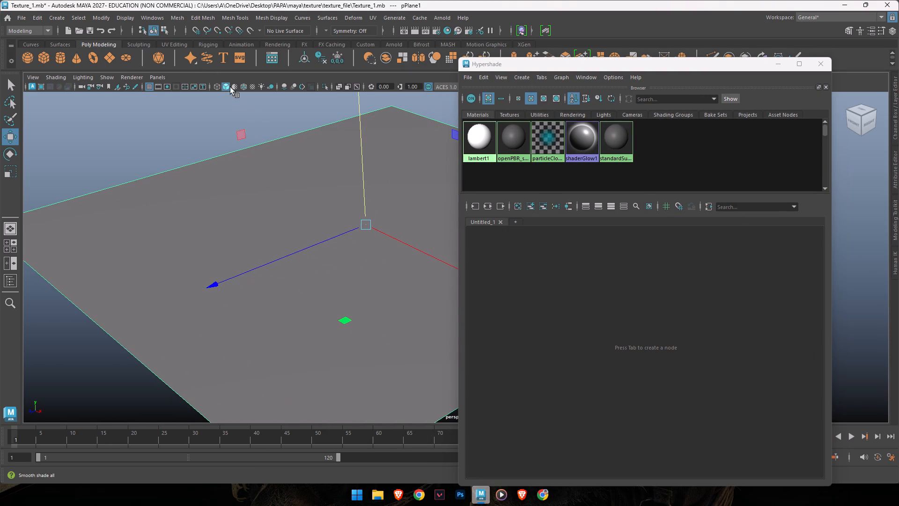
right_click_drag(292, 198, 305, 449)
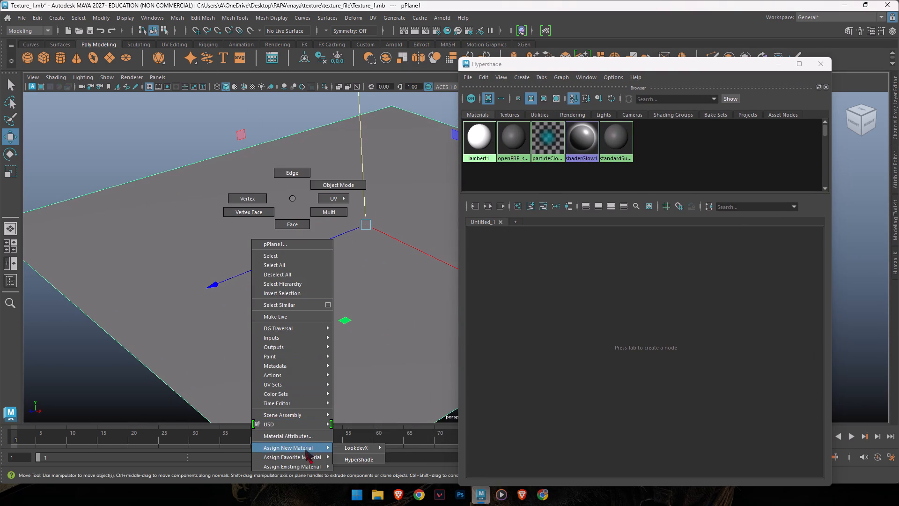
right_click_drag(305, 449, 362, 387)
left_click(362, 387)
scroll(523, 320, "down", 2)
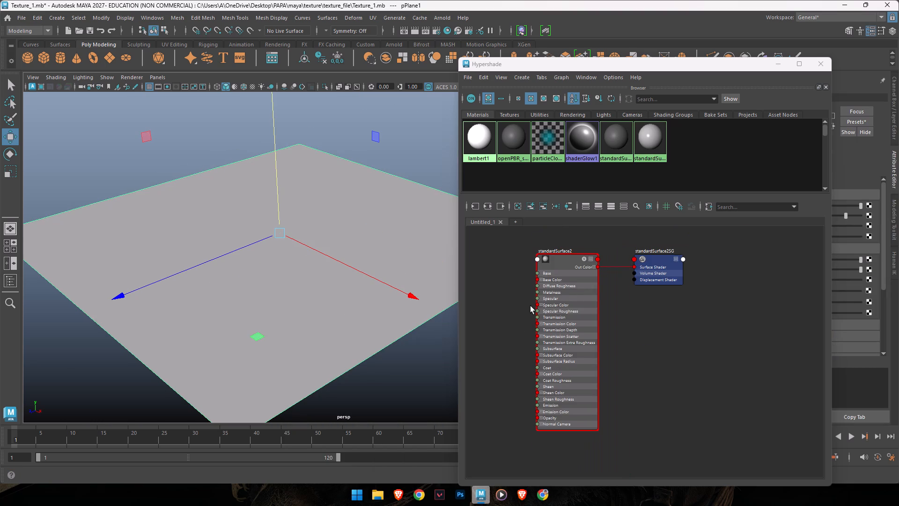
scroll(531, 306, "up", 2)
middle_click_drag(669, 343, 762, 335, "alt")
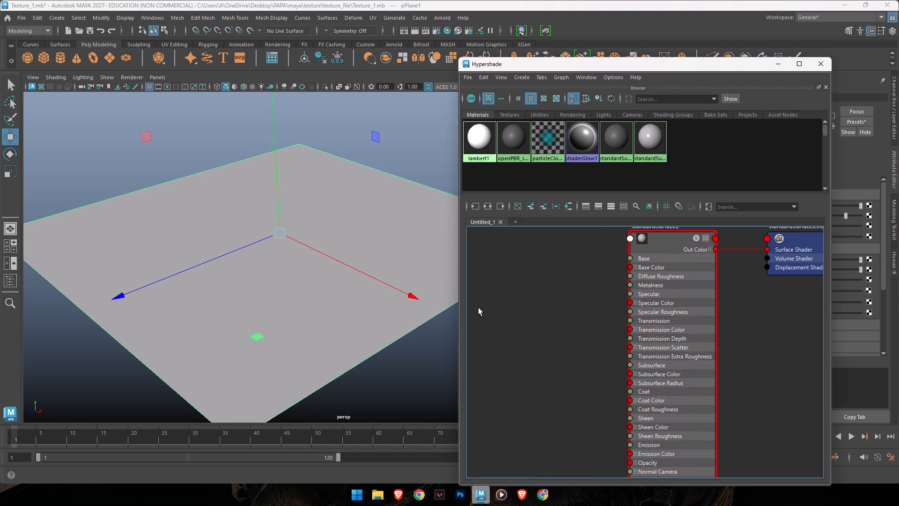
key("q")
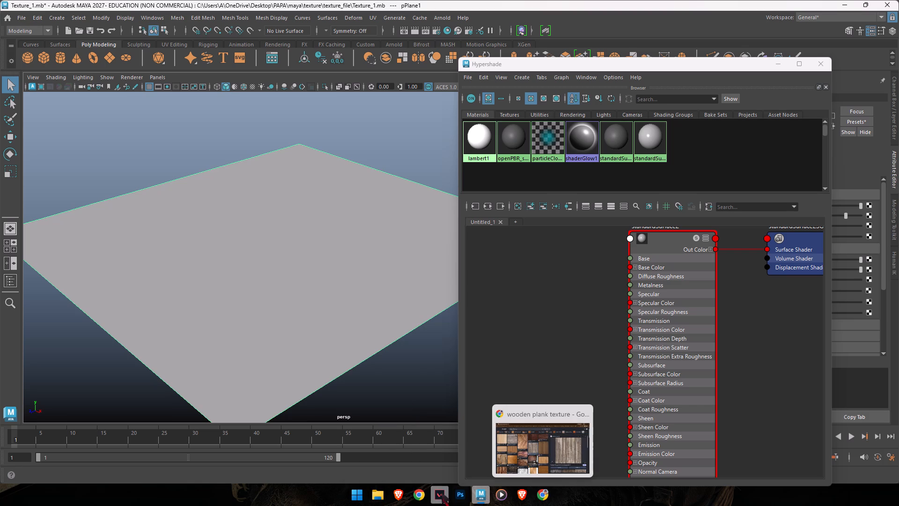
Switch back to the tiled wooden plank document in Photoshop.
left_click(459, 496)
left_click(524, 324)
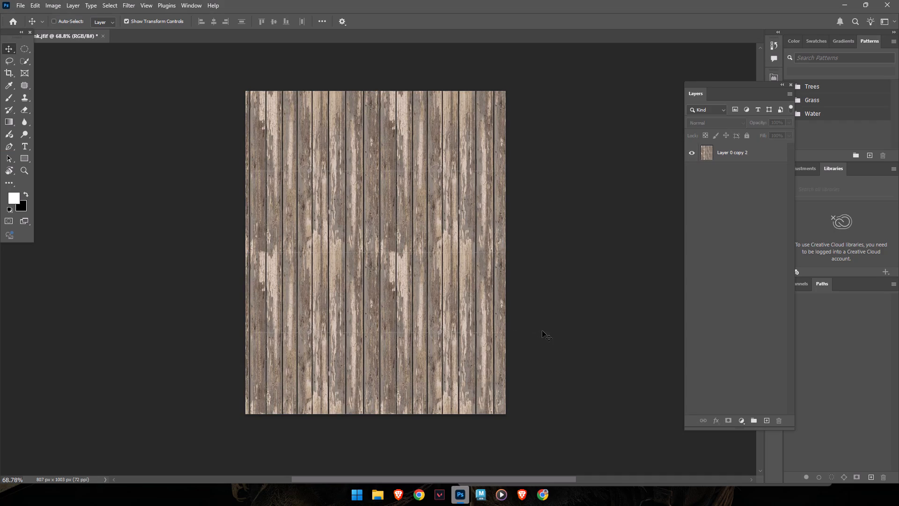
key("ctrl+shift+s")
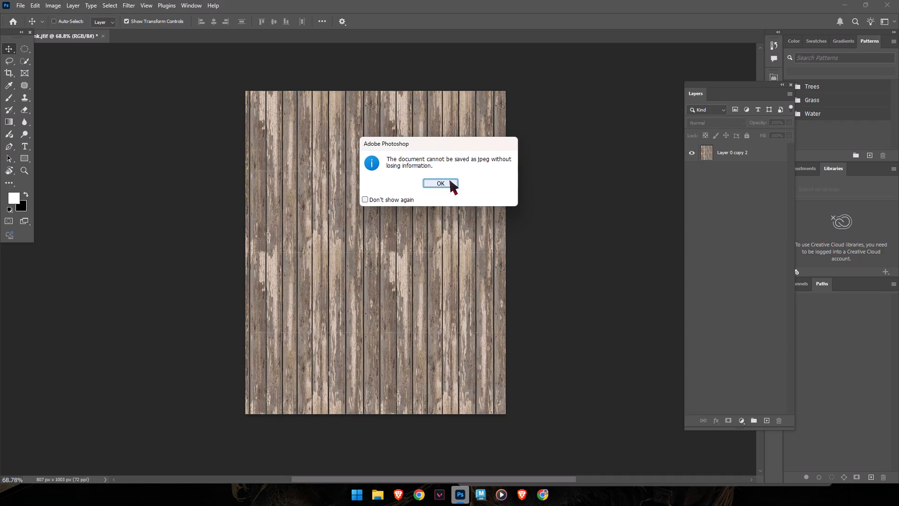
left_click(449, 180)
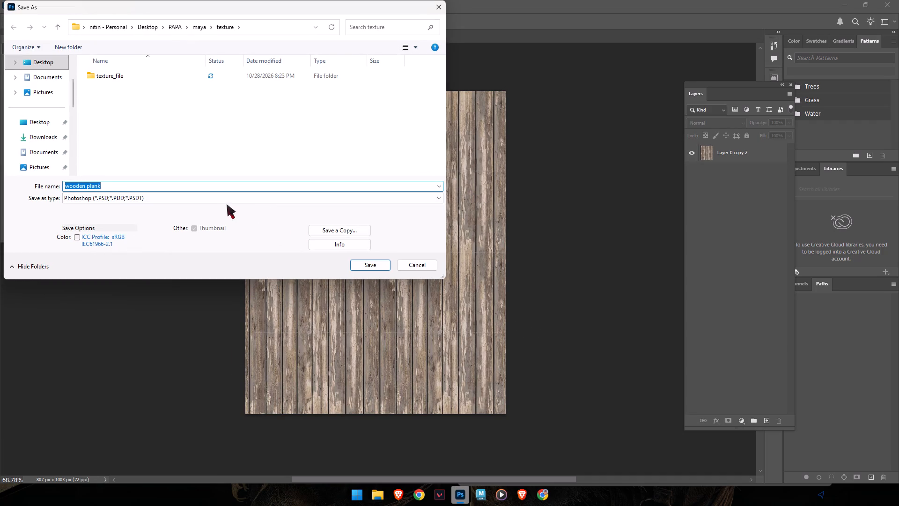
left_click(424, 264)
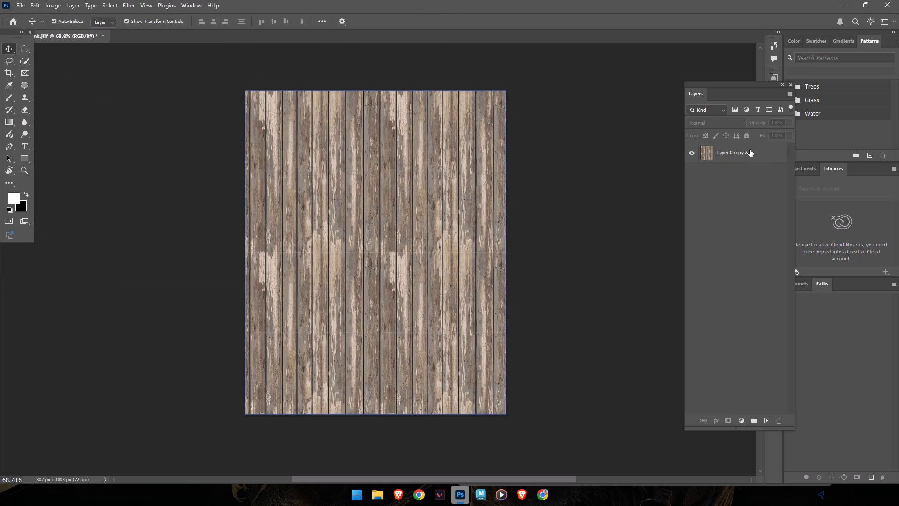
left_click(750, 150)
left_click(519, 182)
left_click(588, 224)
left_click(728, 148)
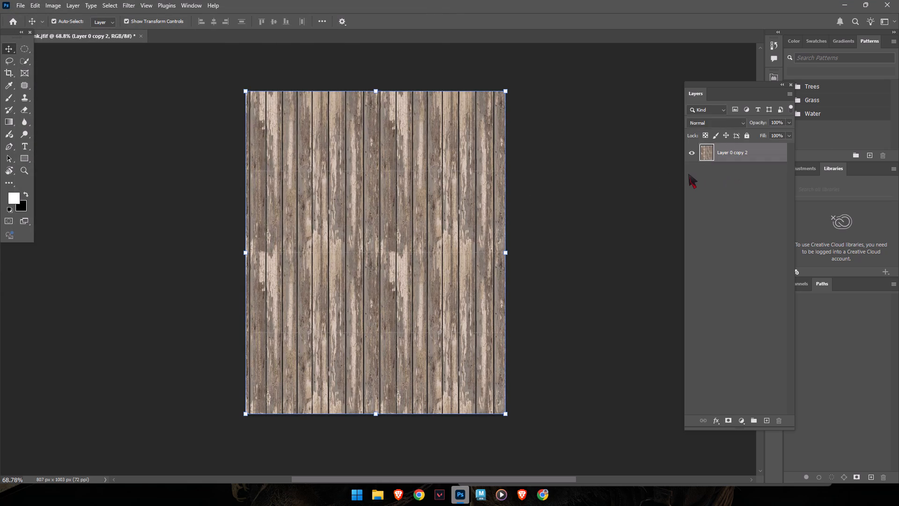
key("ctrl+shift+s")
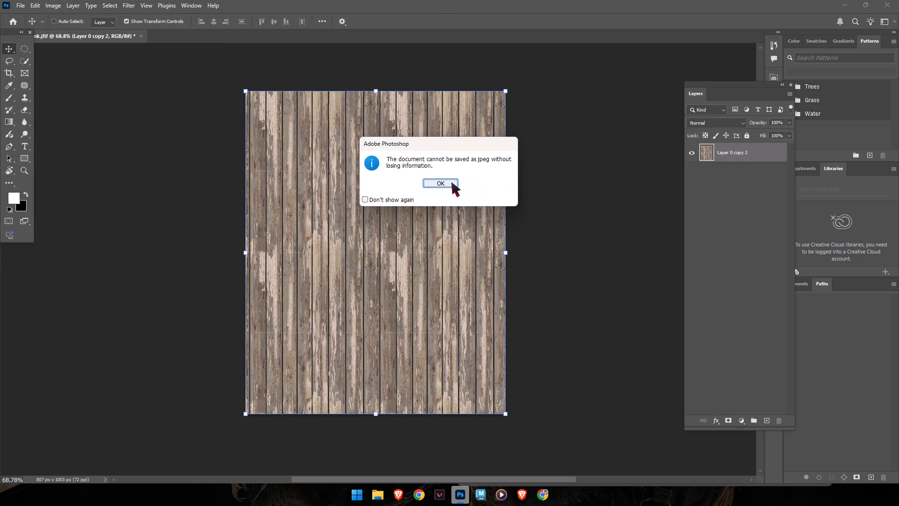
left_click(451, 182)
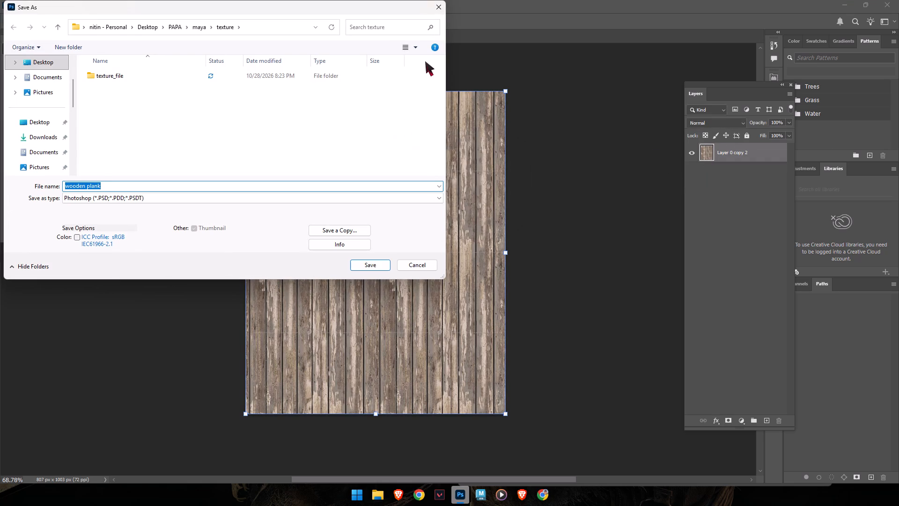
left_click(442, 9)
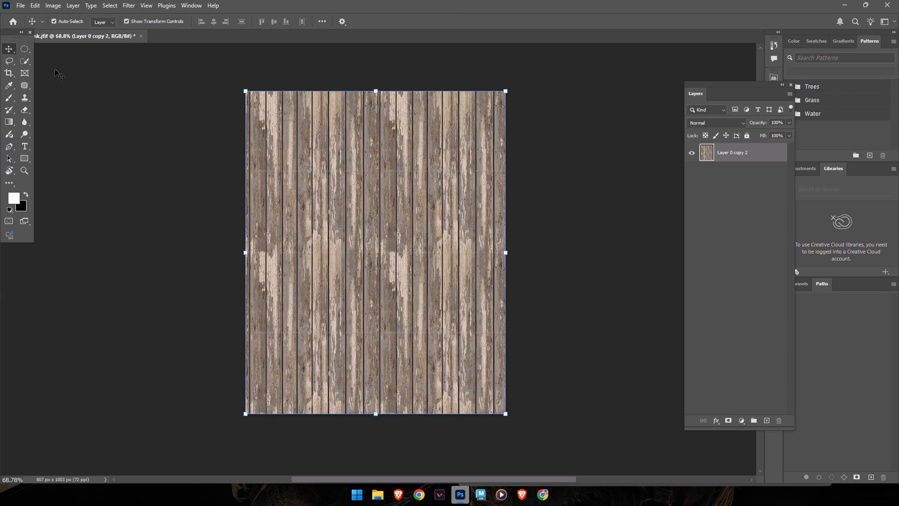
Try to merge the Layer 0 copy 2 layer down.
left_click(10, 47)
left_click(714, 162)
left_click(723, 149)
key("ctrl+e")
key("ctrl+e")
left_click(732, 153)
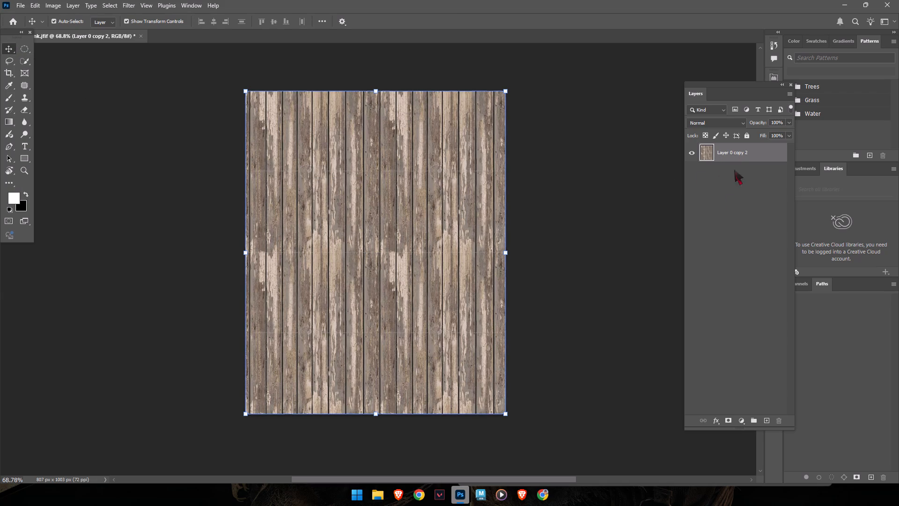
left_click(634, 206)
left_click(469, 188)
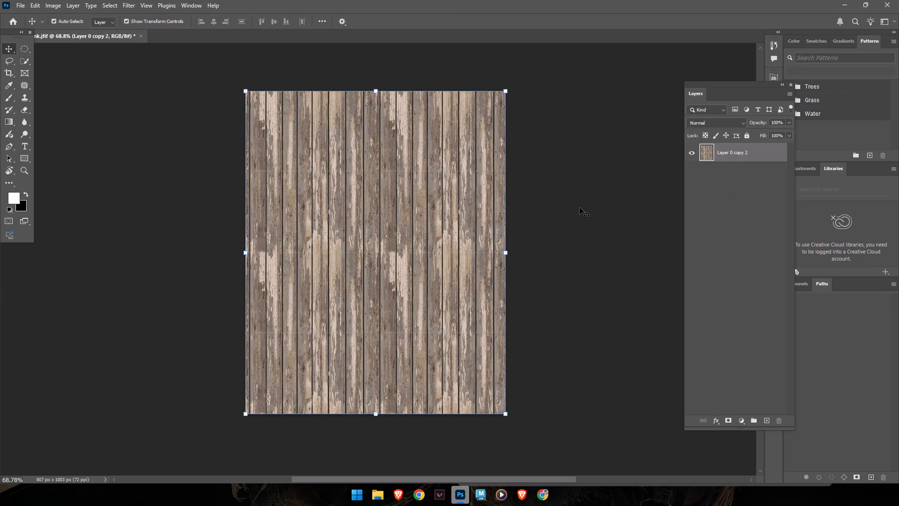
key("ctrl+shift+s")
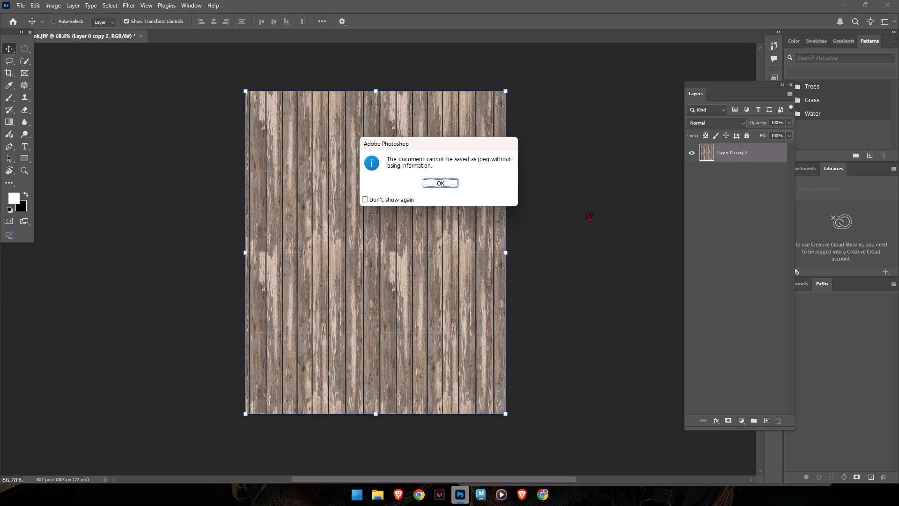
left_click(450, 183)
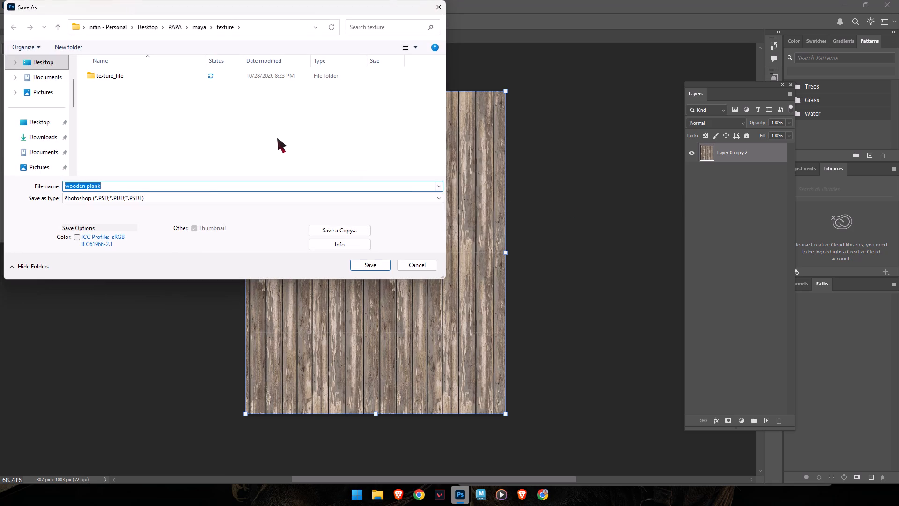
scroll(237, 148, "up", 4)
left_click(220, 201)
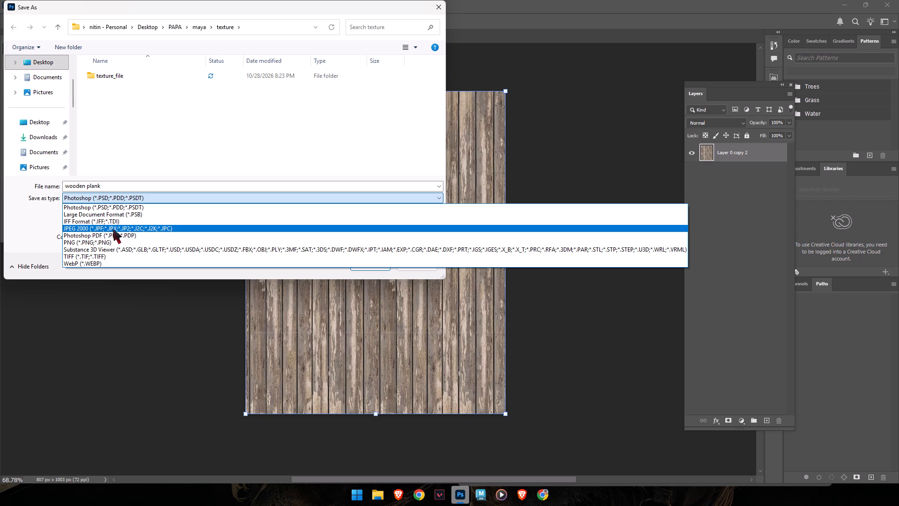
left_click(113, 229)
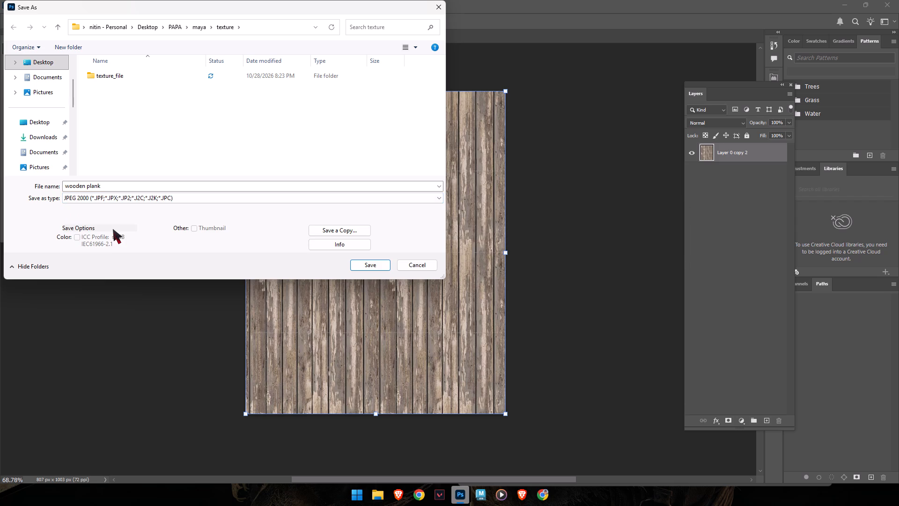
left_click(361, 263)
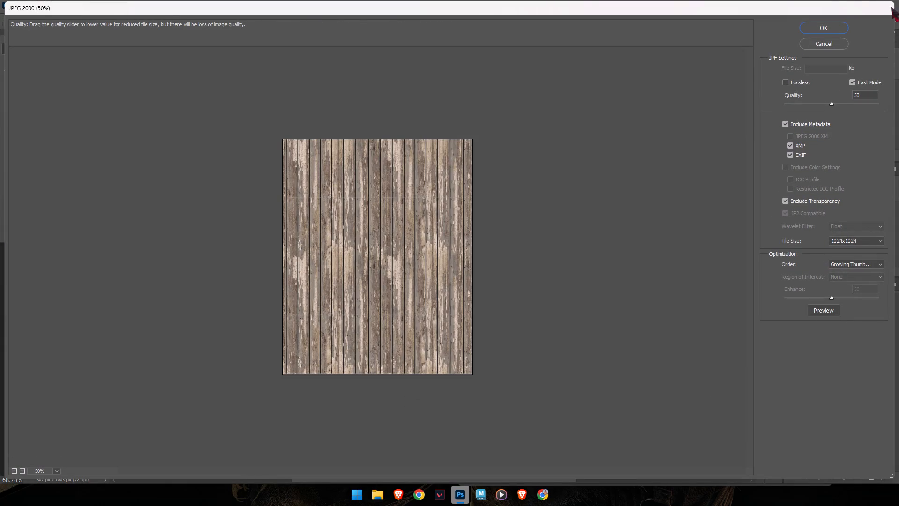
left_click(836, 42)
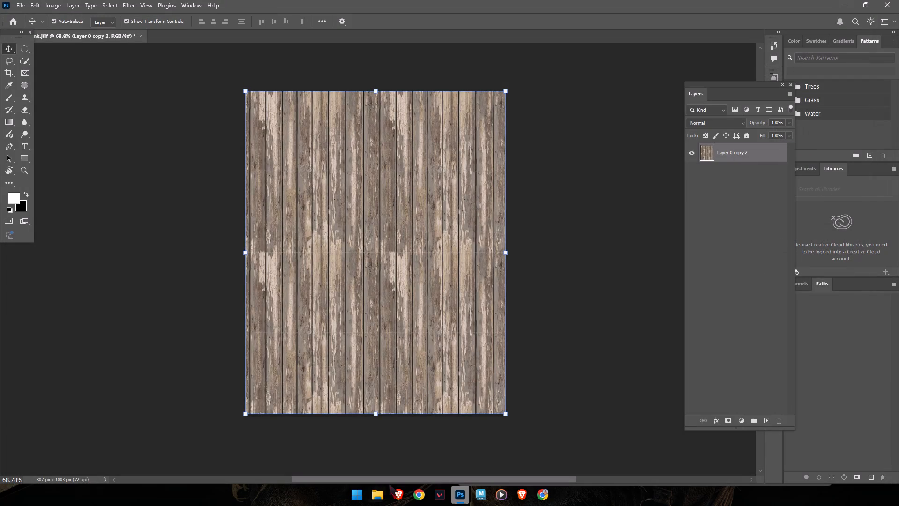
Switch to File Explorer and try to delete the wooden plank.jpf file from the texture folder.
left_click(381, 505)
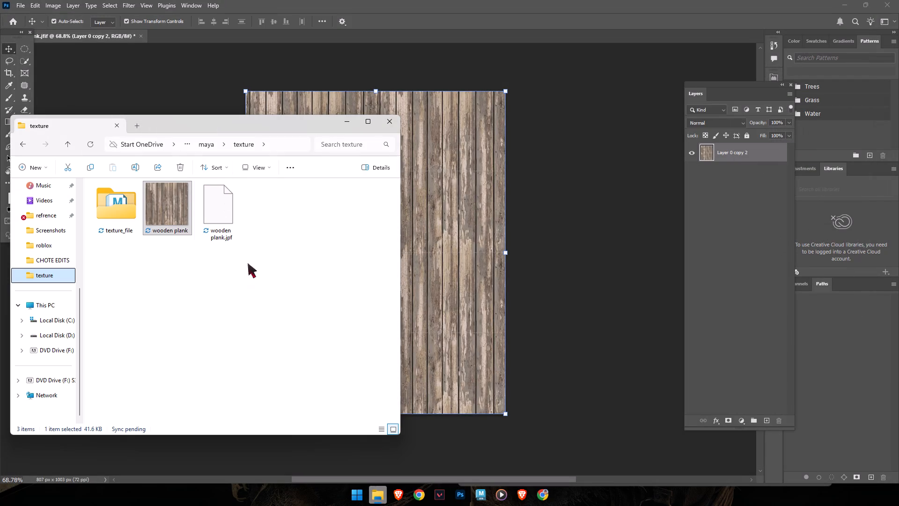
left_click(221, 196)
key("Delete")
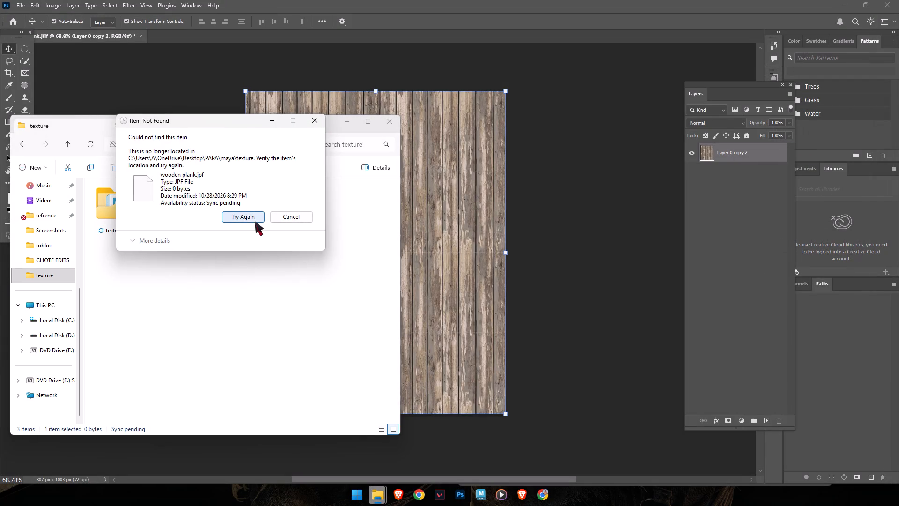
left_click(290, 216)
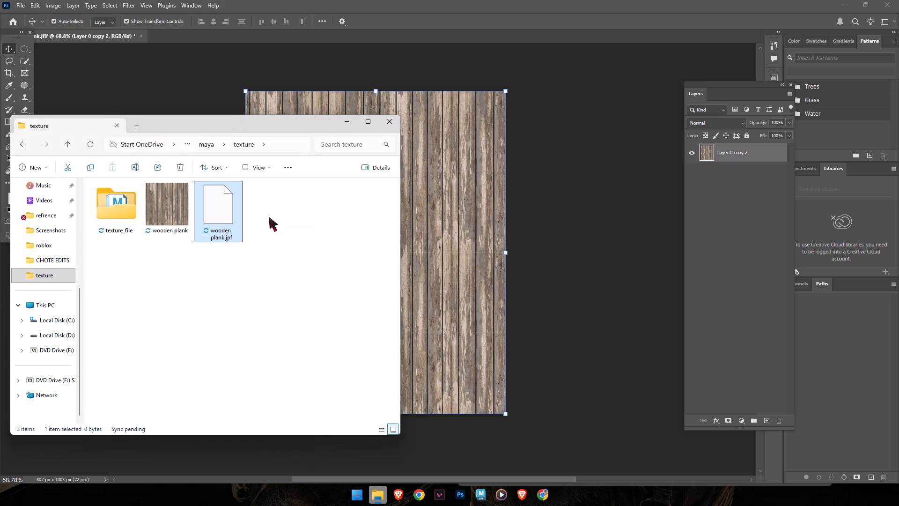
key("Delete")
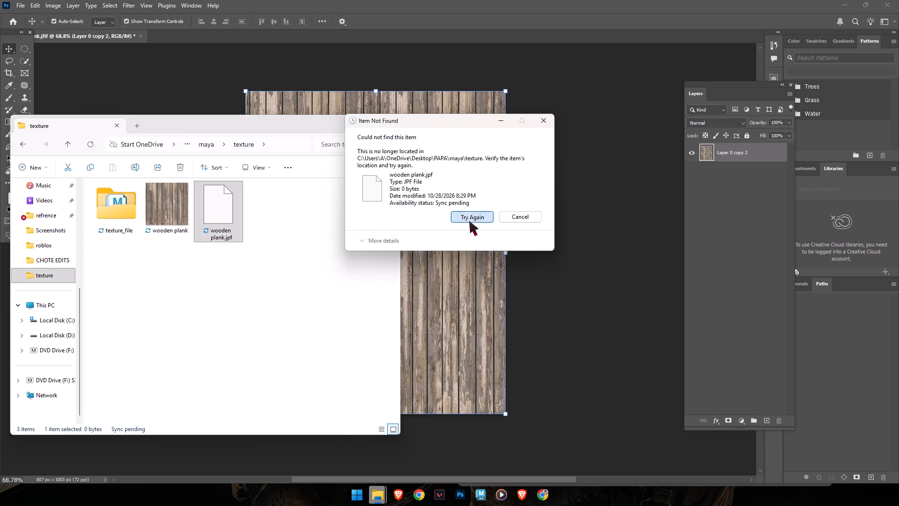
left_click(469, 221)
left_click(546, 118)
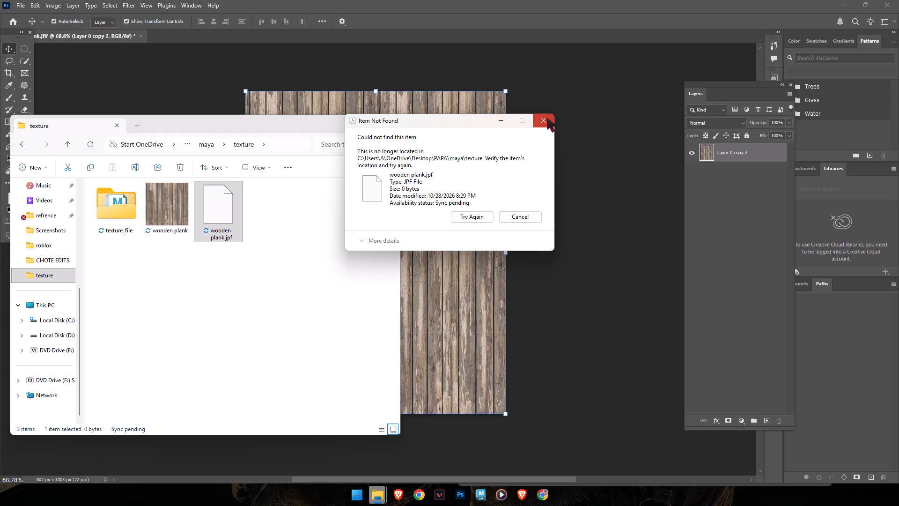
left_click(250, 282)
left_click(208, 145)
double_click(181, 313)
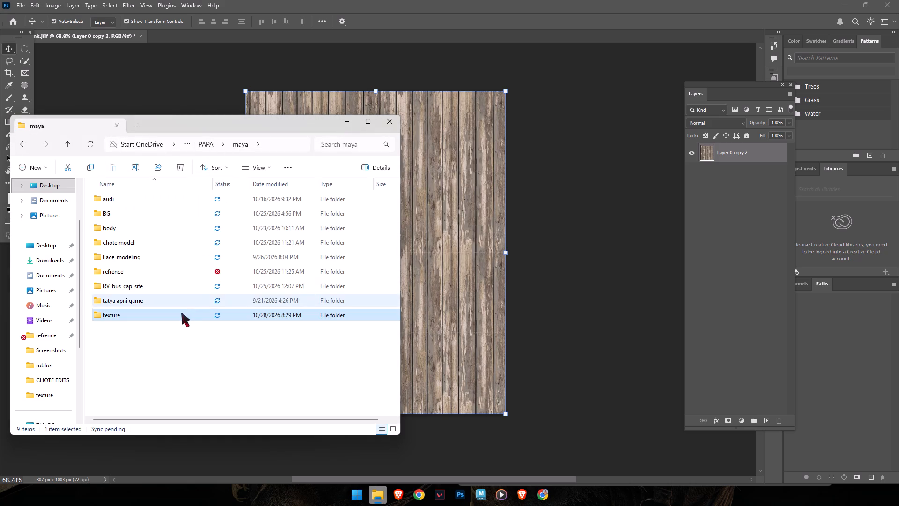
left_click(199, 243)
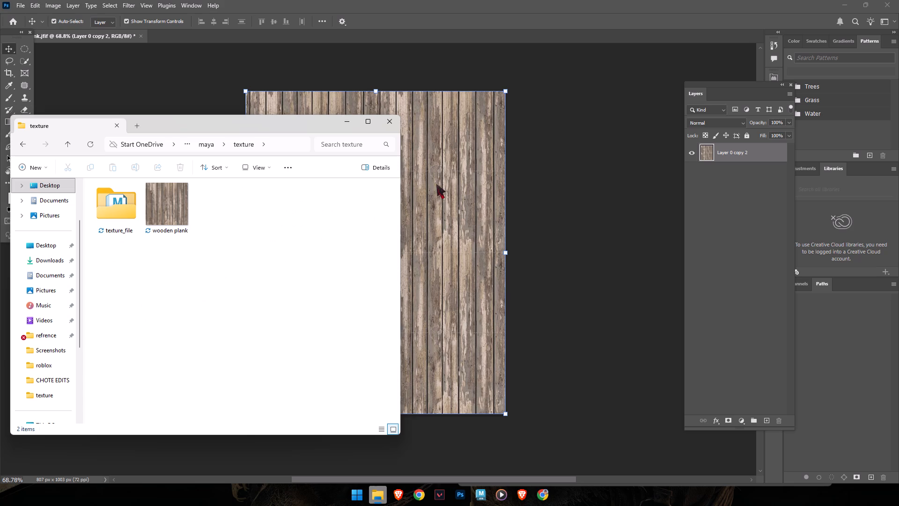
Return to Photoshop and duplicate the Layer 0 copy 2 layer beneath the original.
left_click(436, 184)
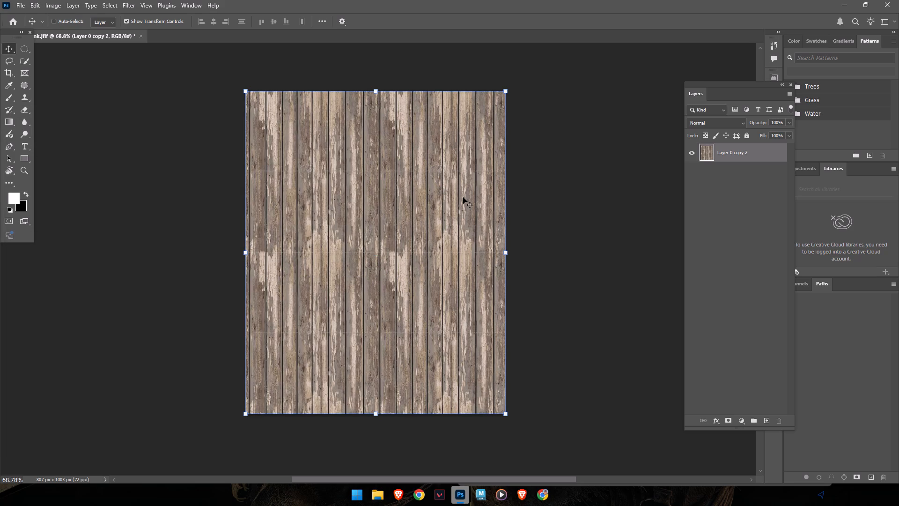
left_click(724, 153)
left_click_drag(722, 153, 727, 190, "alt")
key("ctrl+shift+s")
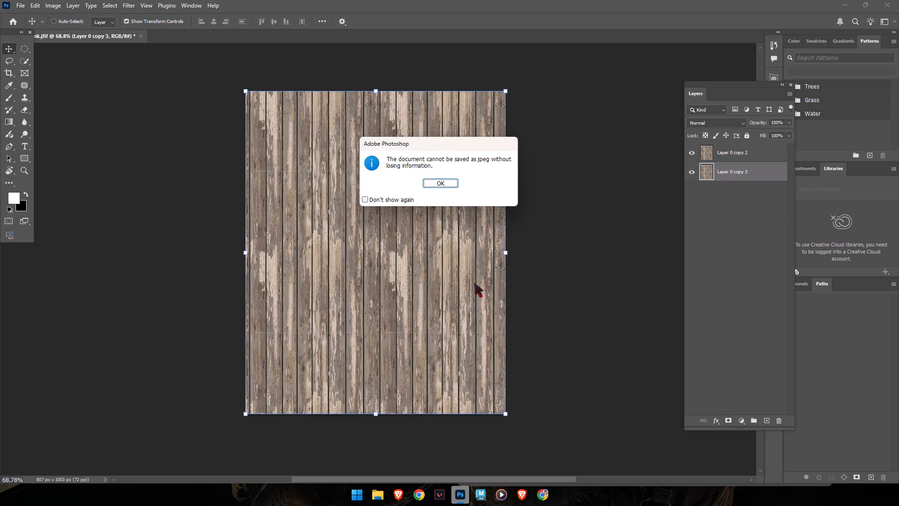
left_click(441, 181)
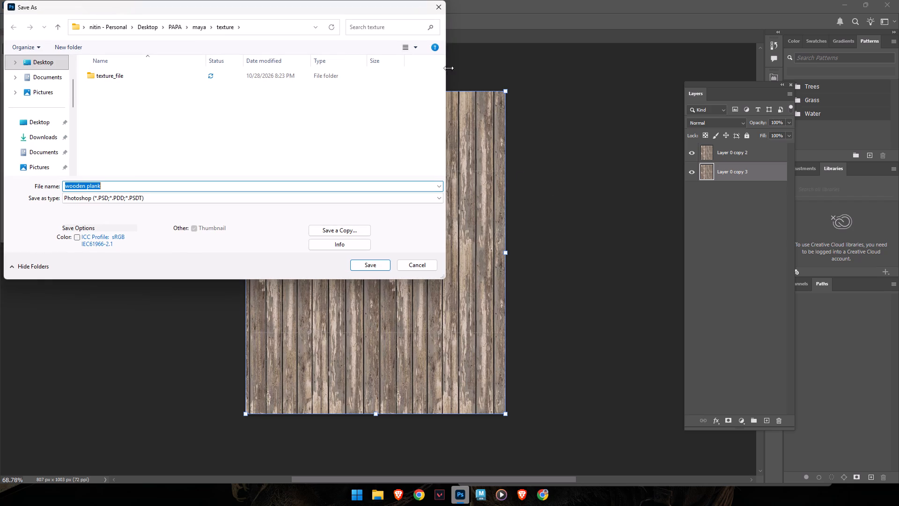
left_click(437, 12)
Merge the two visible plank layers into one layer.
key("ctrl+shift+e")
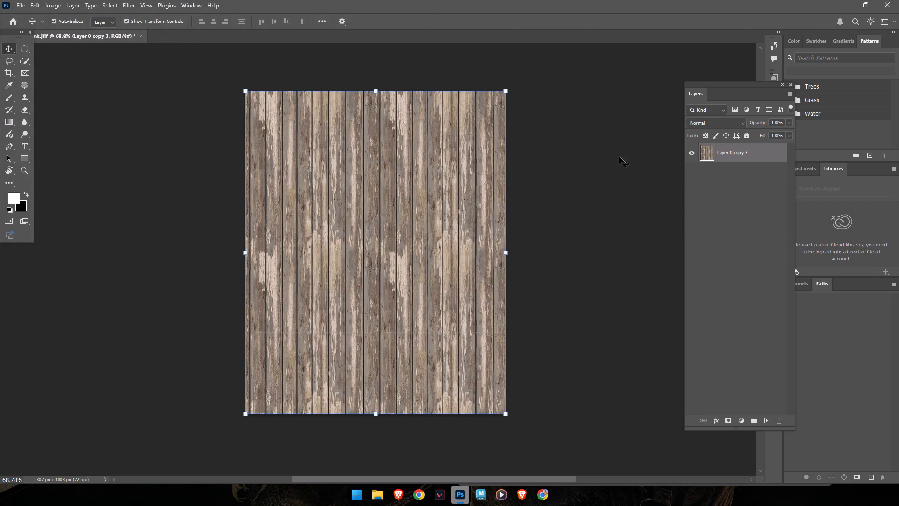
Rename the merged layer as plank.
double_click(728, 153)
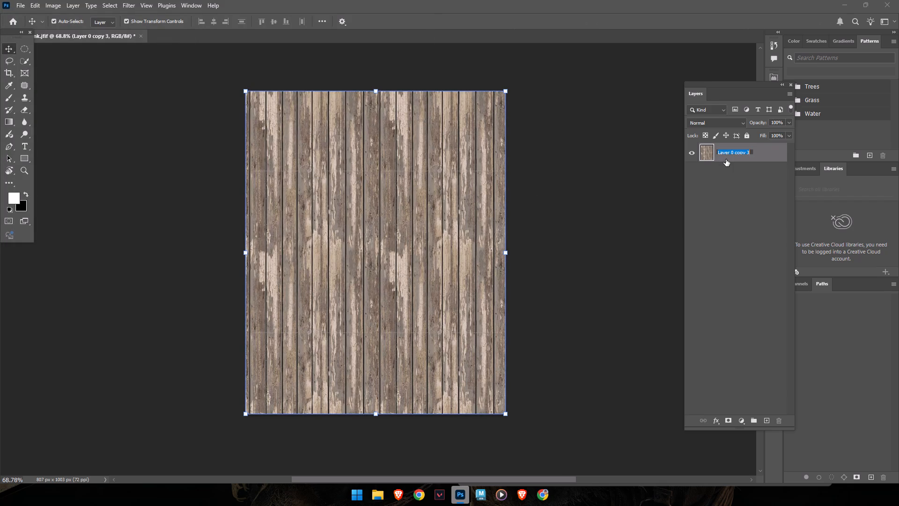
type("plank")
key("Return")
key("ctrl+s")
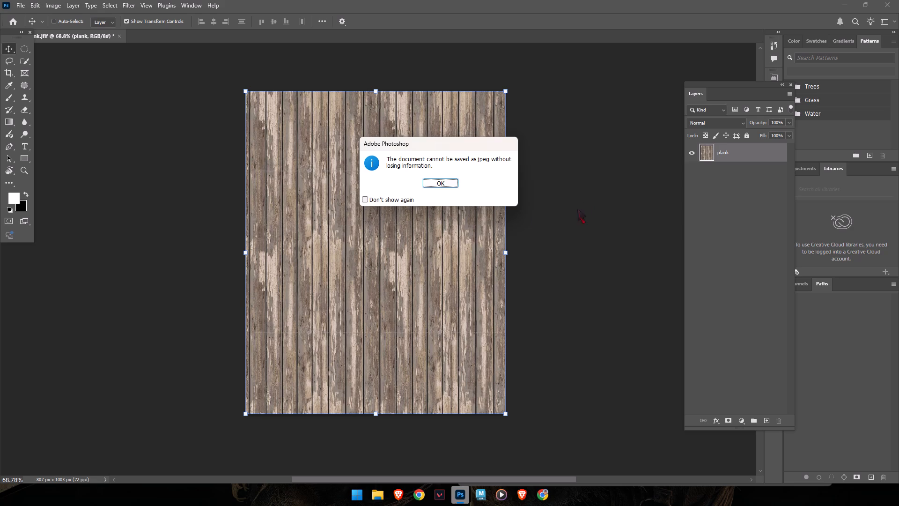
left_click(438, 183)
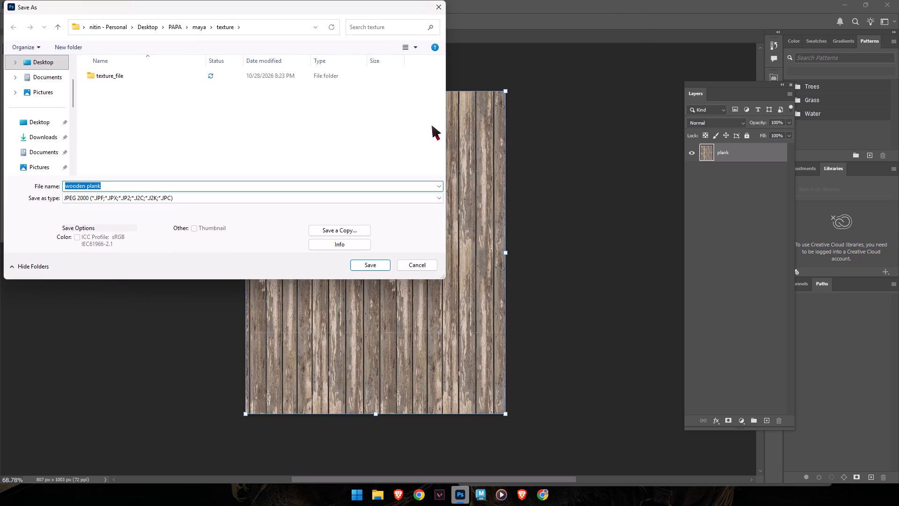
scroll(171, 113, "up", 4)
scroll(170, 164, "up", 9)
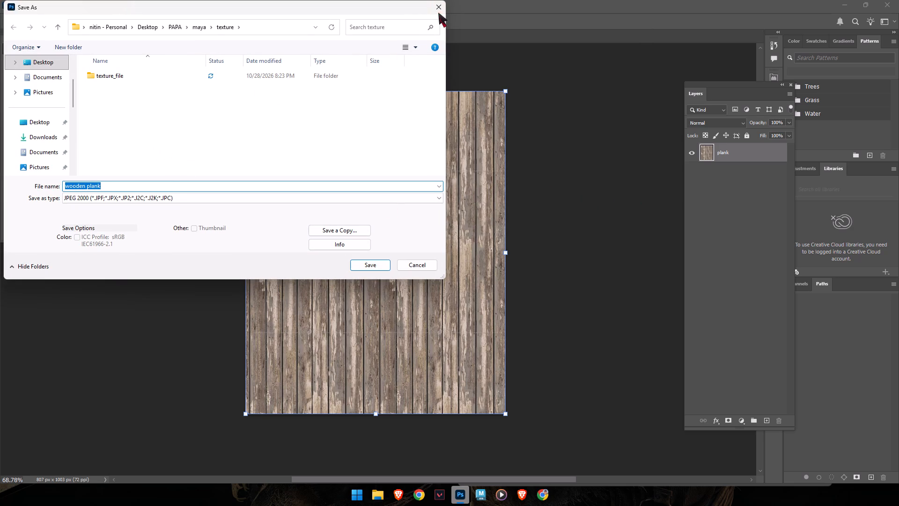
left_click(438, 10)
Delete the original wooden plank image from the texture folder in File Explorer and return to Photoshop.
left_click(380, 493)
left_click(172, 203)
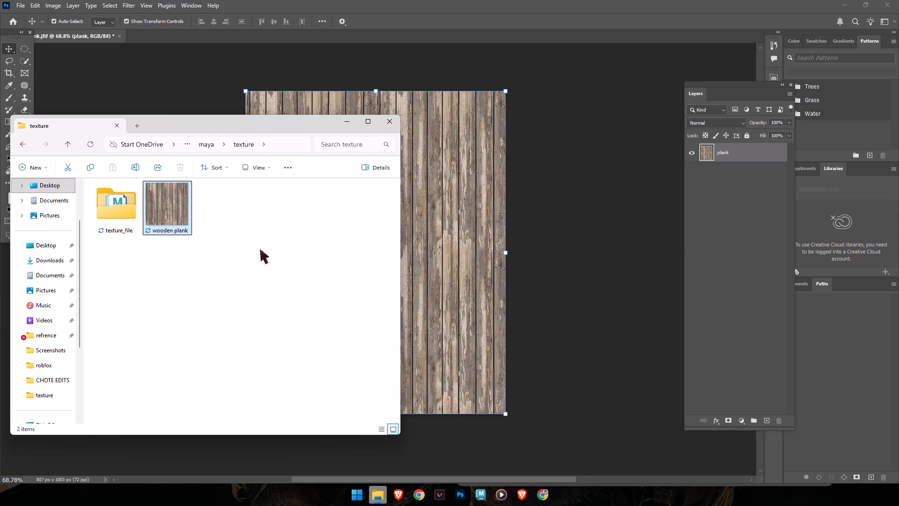
key("Delete")
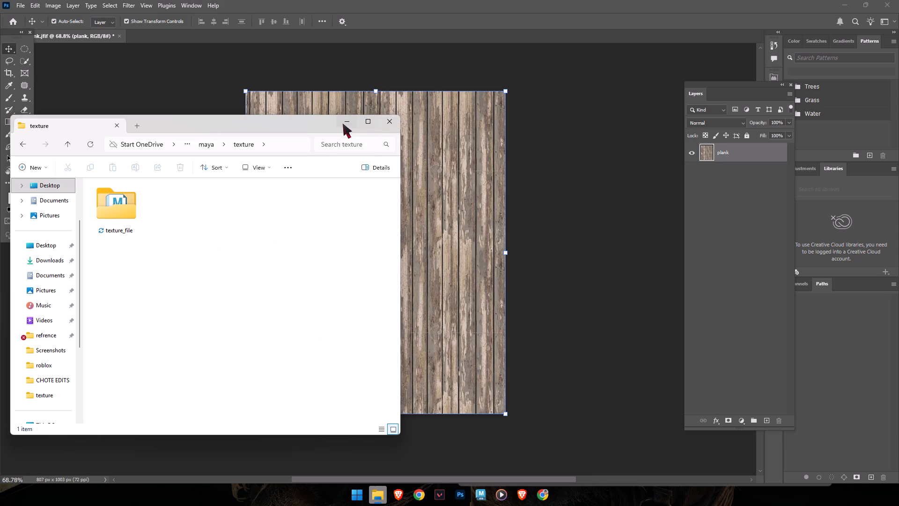
left_click(343, 124)
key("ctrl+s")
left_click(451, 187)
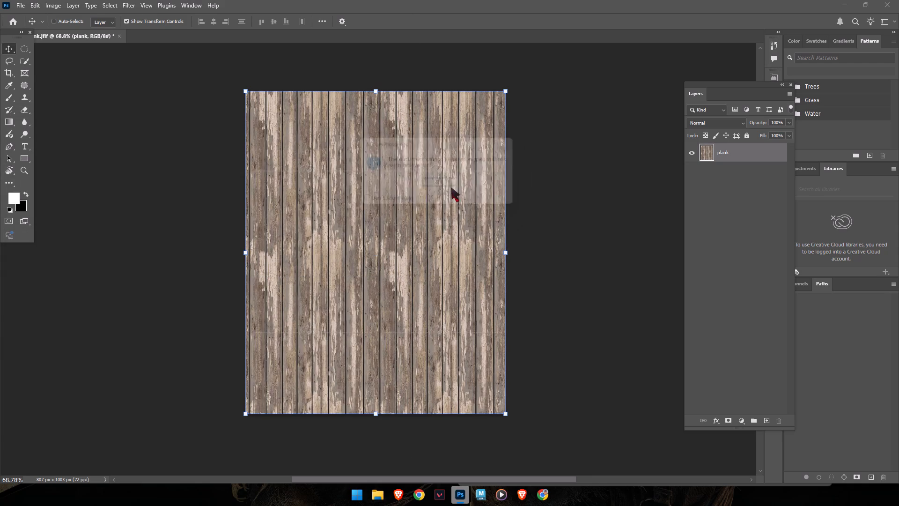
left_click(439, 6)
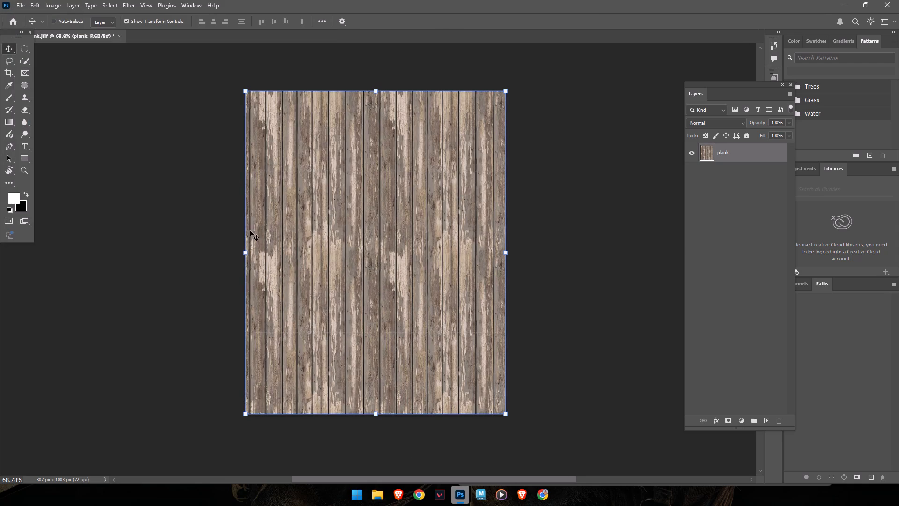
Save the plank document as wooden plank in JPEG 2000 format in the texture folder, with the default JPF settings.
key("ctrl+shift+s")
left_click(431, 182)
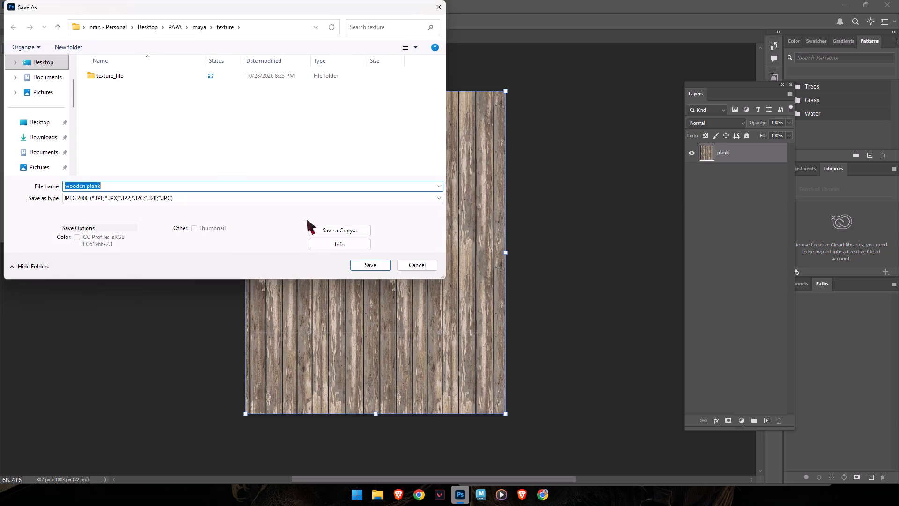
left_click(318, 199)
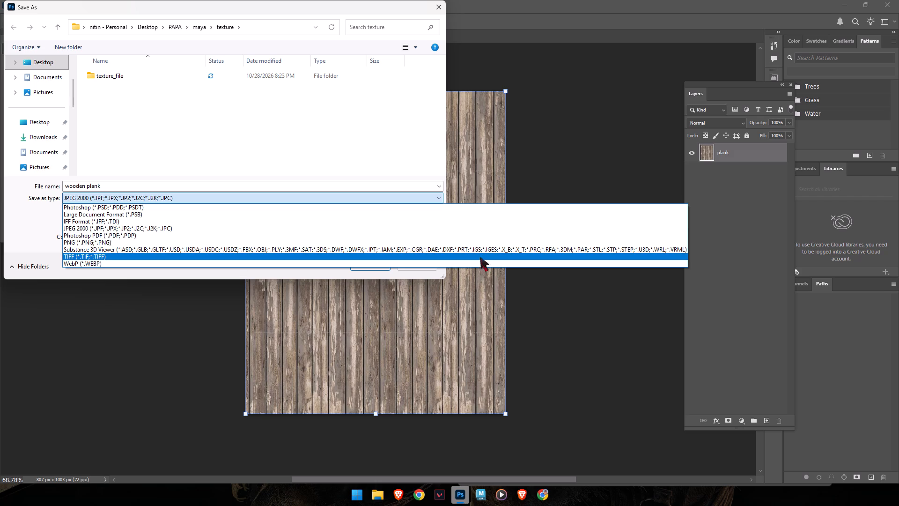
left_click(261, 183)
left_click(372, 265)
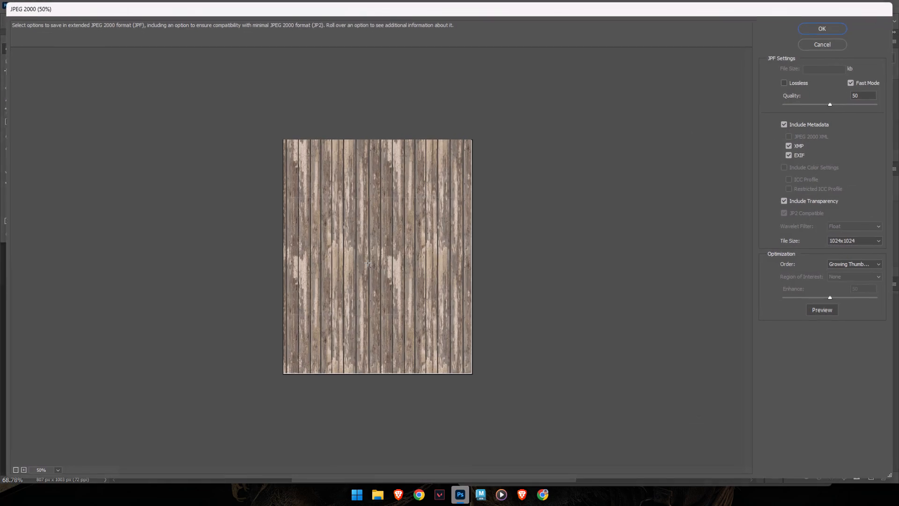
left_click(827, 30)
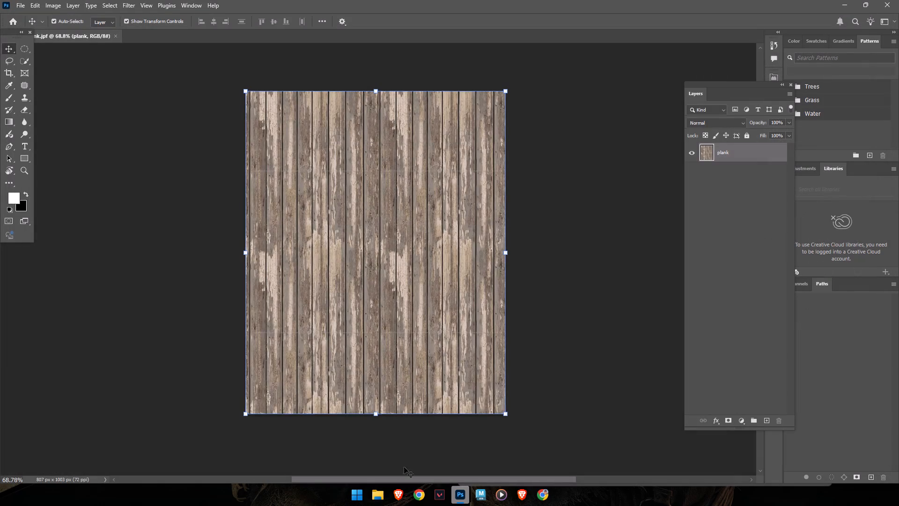
Check the saved wooden plank.jpf file in the maya texture folder in File Explorer and try to open it.
left_click(379, 499)
left_click(208, 143)
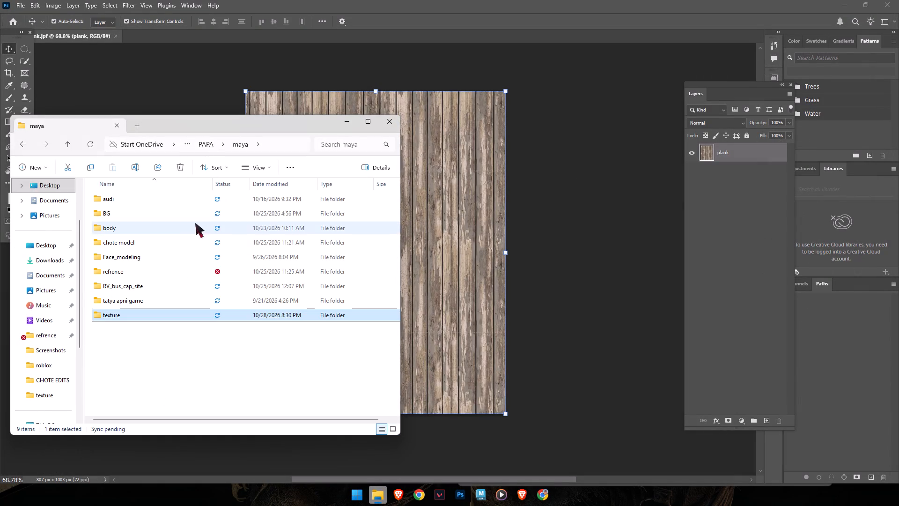
double_click(162, 312)
left_click(179, 257)
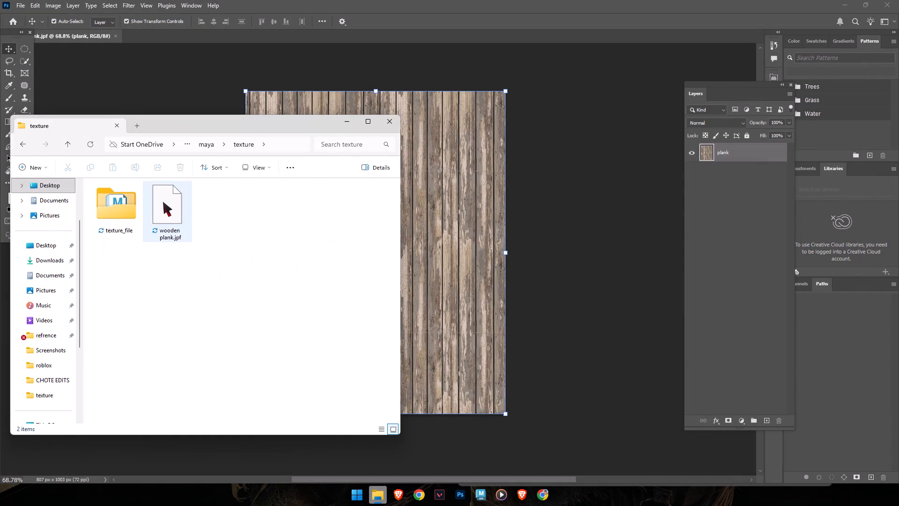
double_click(163, 202)
left_click(250, 101)
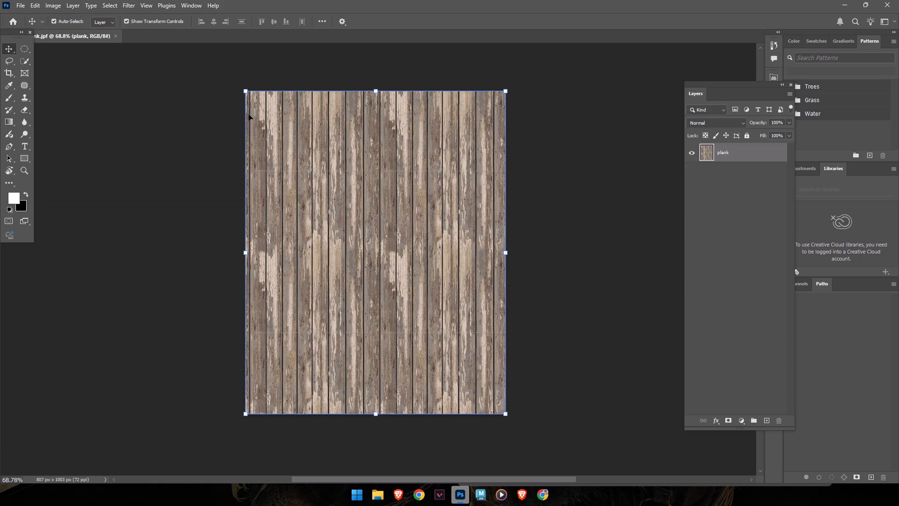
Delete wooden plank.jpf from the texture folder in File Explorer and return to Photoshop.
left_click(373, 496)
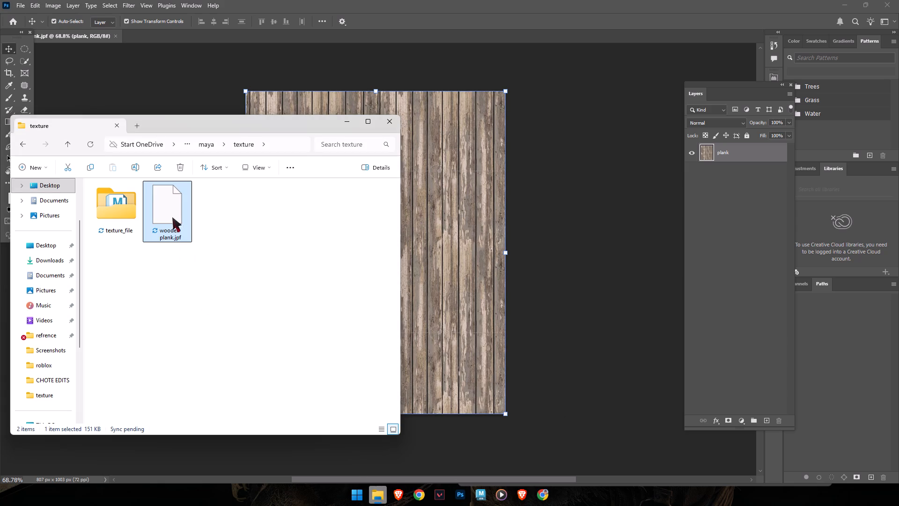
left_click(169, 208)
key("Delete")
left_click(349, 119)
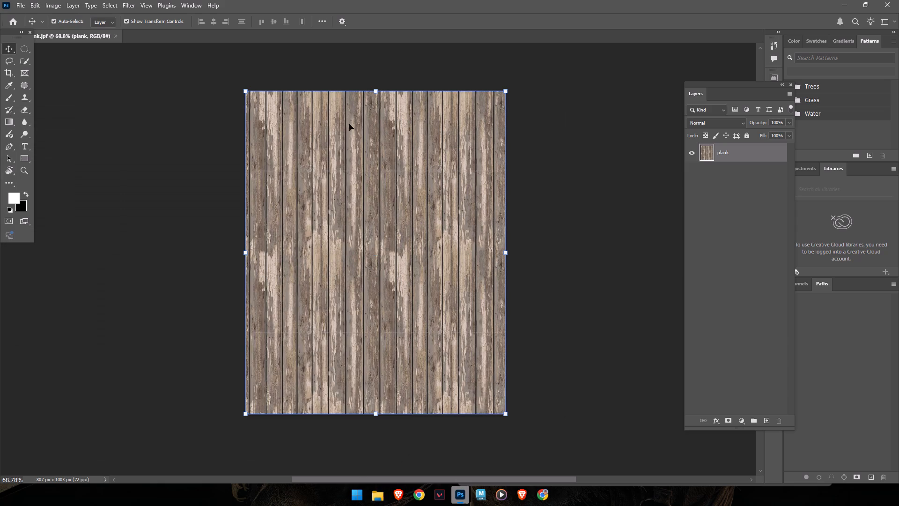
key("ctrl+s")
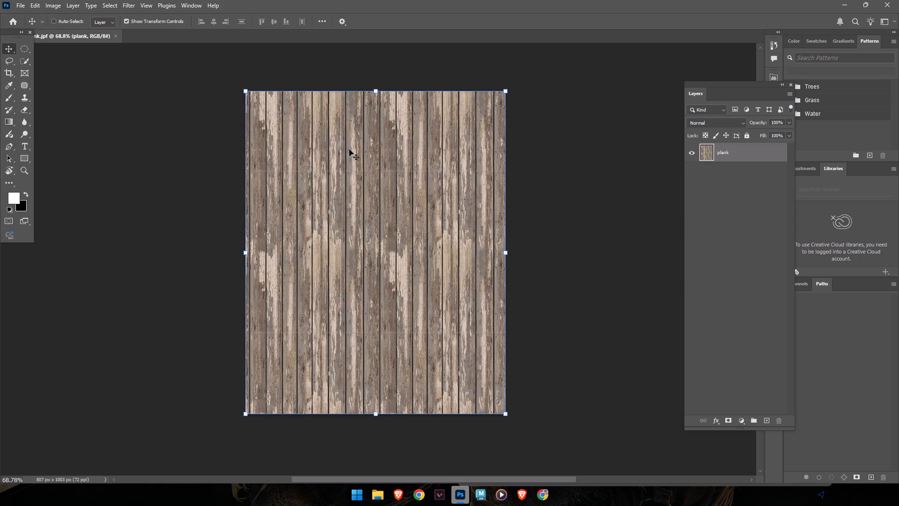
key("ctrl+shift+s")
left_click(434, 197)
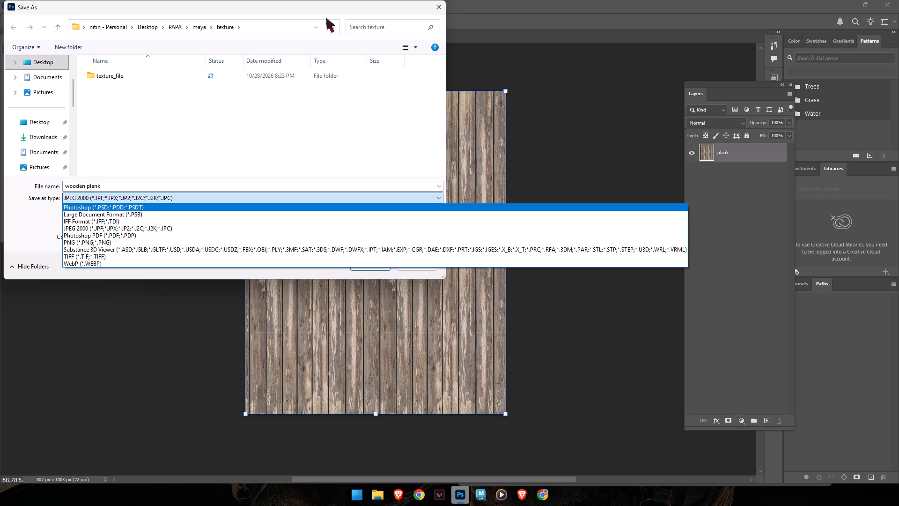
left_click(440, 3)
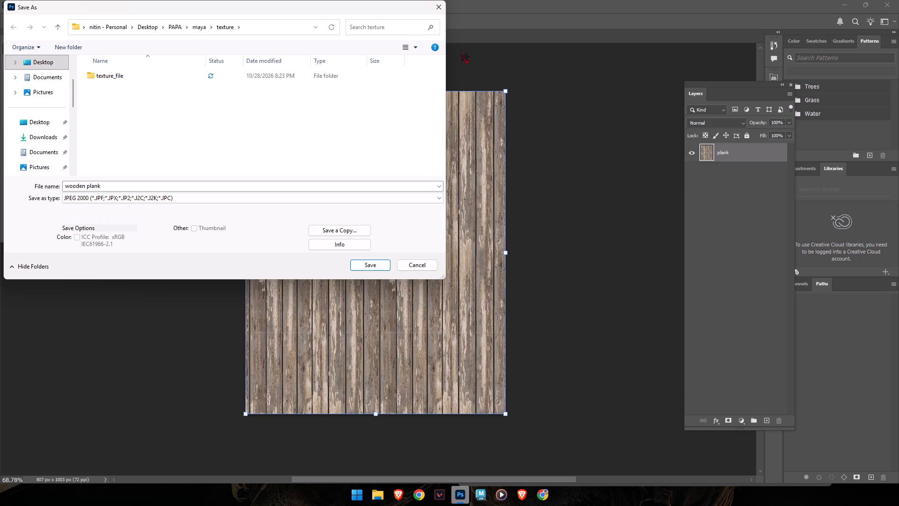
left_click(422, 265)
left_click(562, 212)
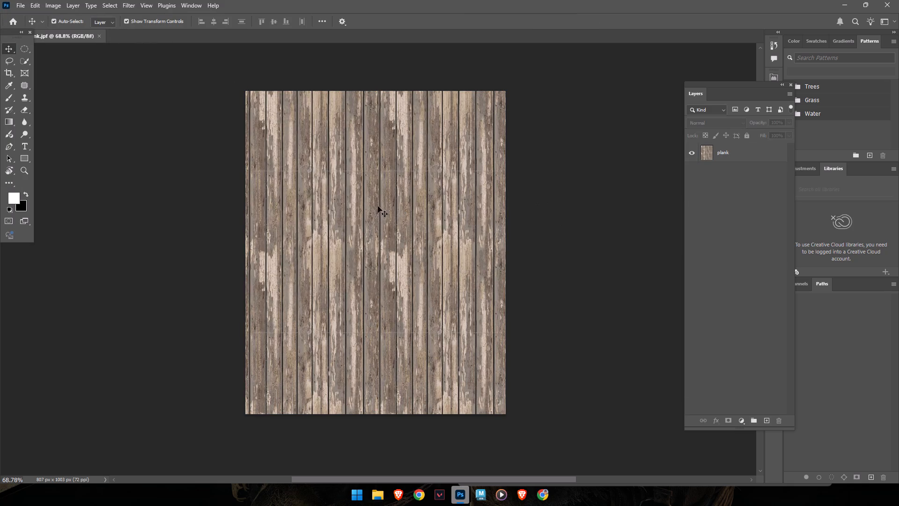
Create a new 447 x 447 px RGB document with a white background from the Clipboard preset.
right_click(251, 38)
left_click(299, 92)
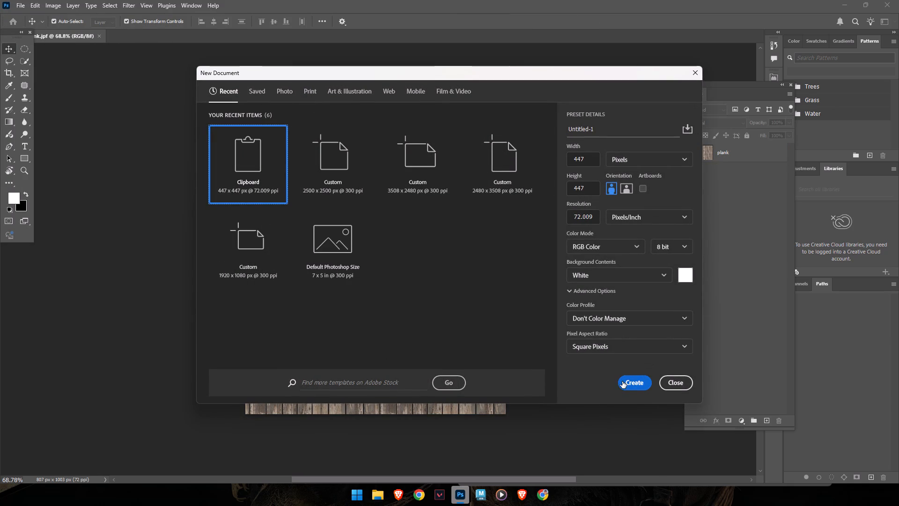
left_click(630, 379)
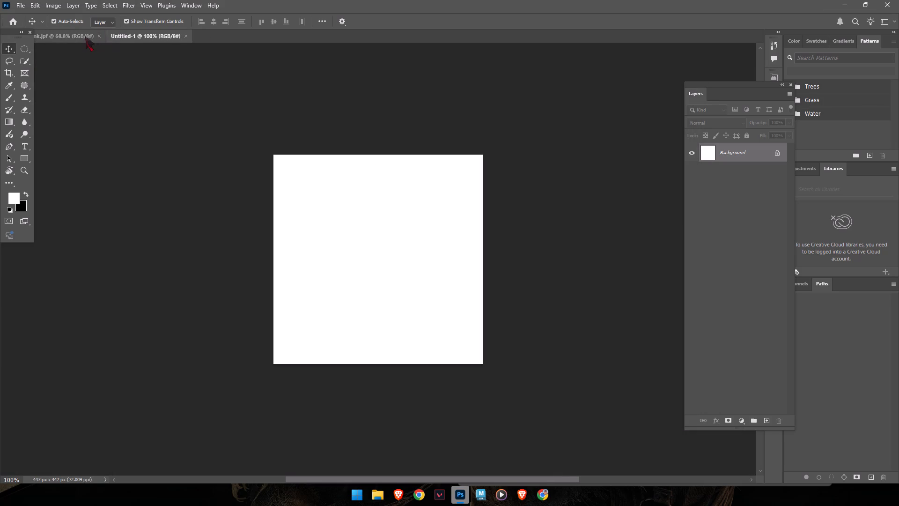
Copy the plank layer from the wooden plank document into the new Untitled-1 document.
left_click(85, 37)
left_click_drag(407, 284, 175, 35)
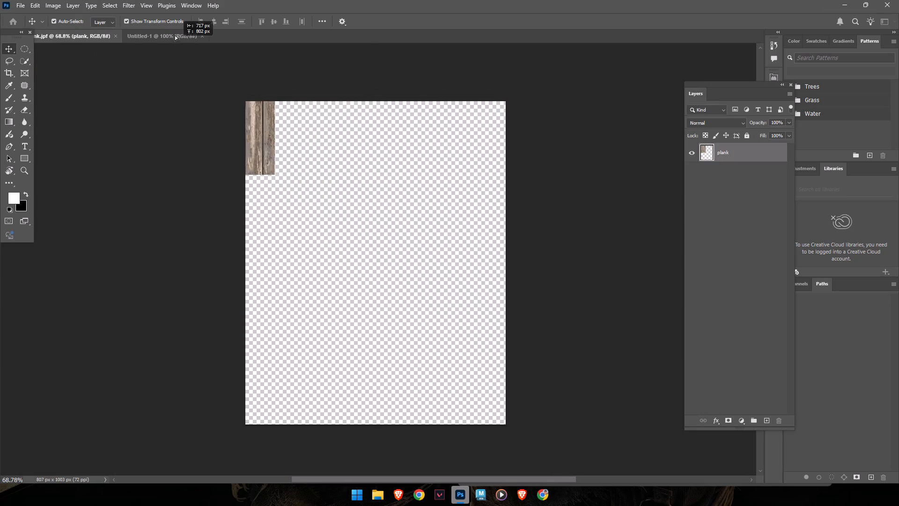
left_click_drag(175, 35, 366, 258)
Scale the plank layer non-proportionally to about 55% width and 45% height so it exactly fills the square canvas.
scroll(399, 245, "down", 4)
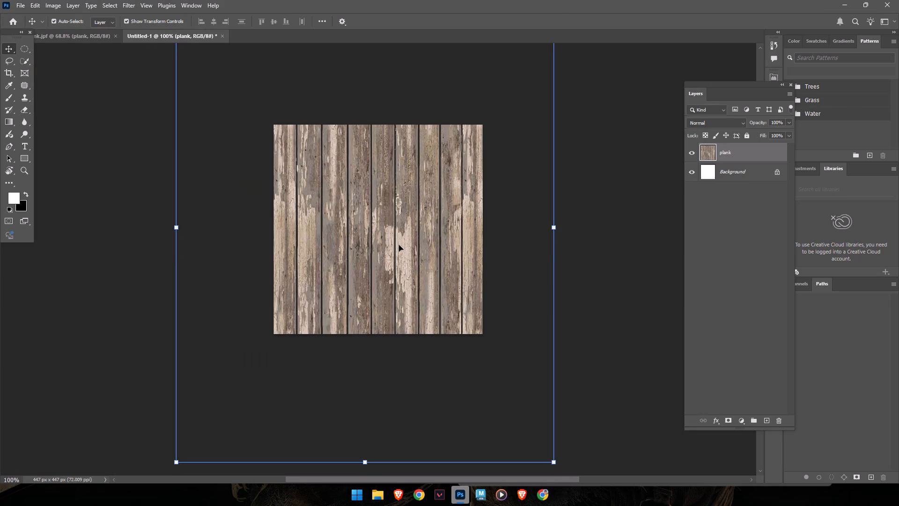
scroll(395, 239, "up", 7)
scroll(399, 238, "down", 5, "alt")
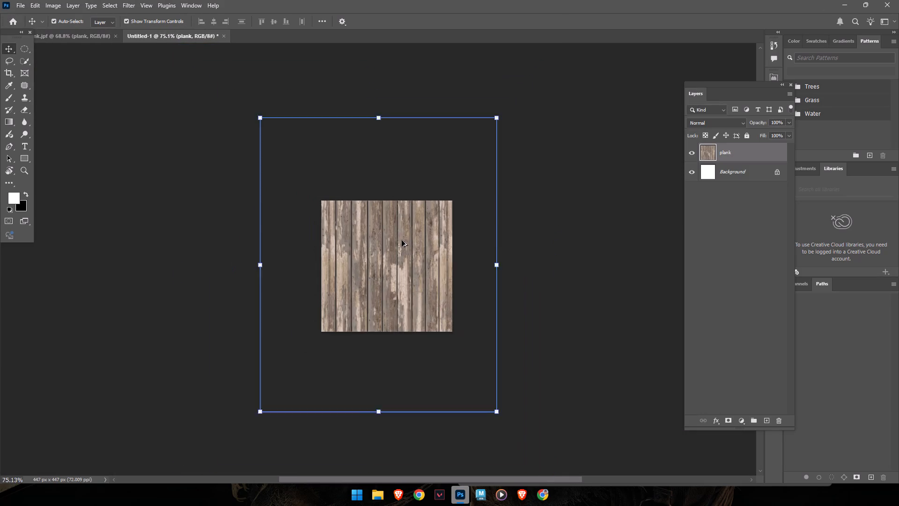
scroll(402, 240, "down", 1, "alt")
left_click_drag(489, 398, 456, 345)
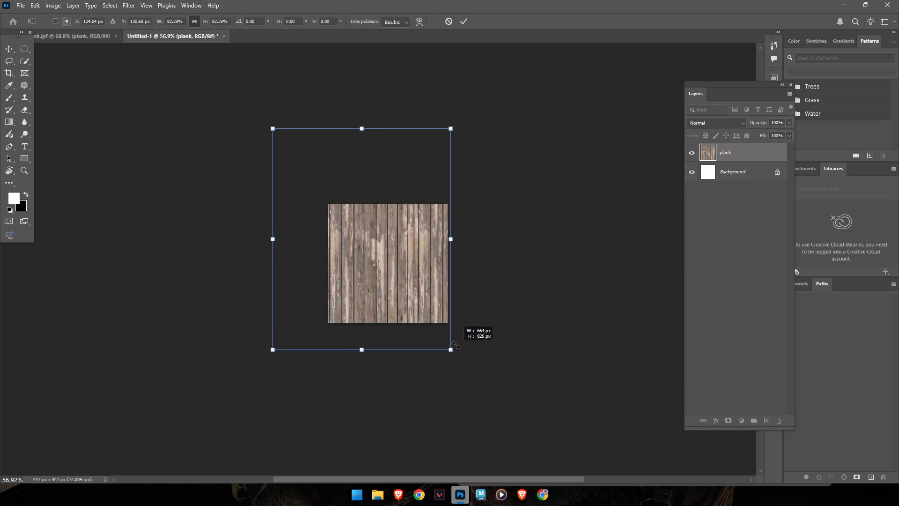
left_click_drag(456, 345, 452, 323)
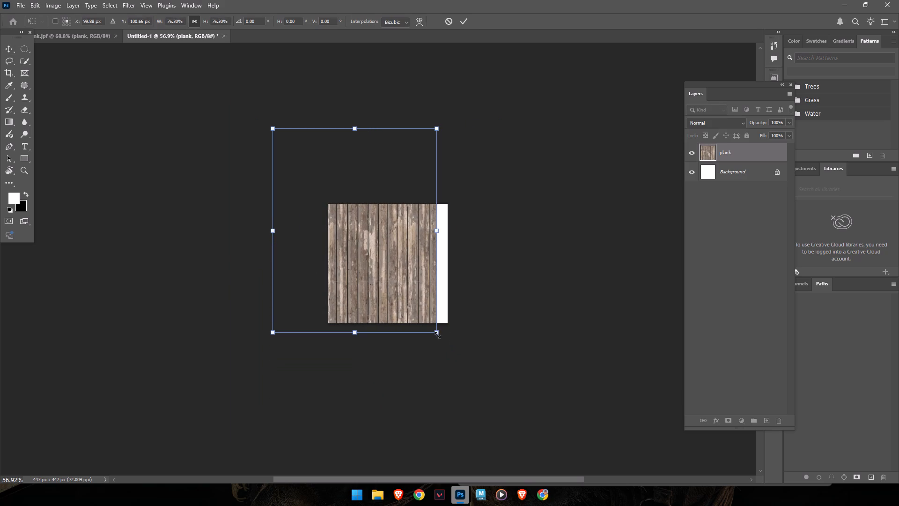
left_click_drag(437, 334, 448, 326, "shift")
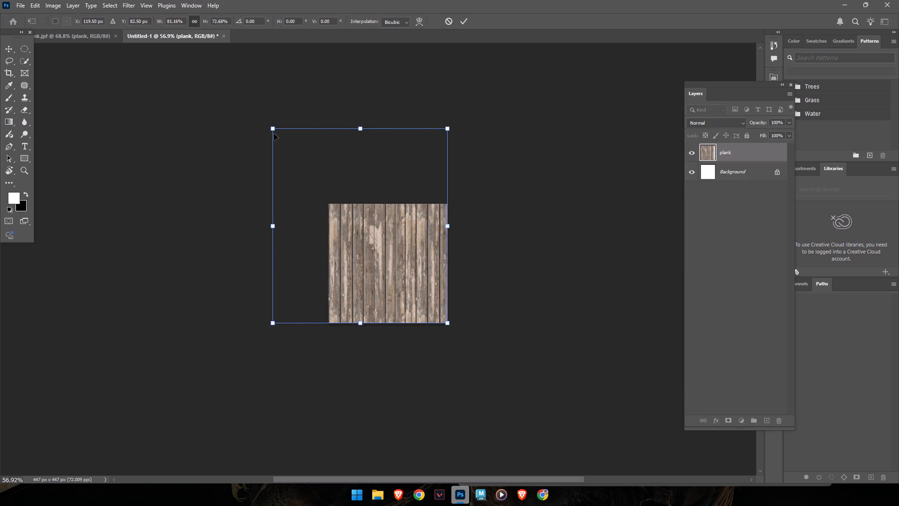
left_click_drag(273, 129, 331, 206, "shift")
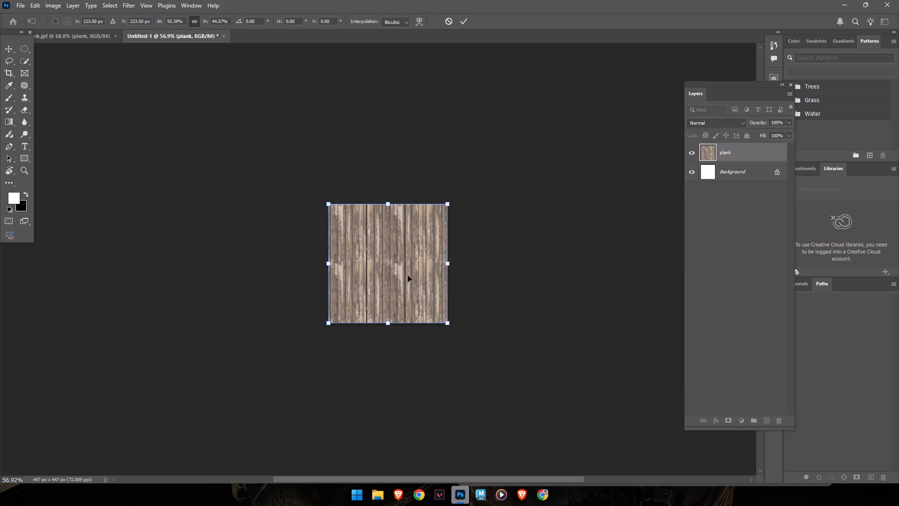
scroll(409, 276, "up", 5)
scroll(410, 277, "down", 6)
scroll(412, 277, "up", 8, "alt")
left_click(549, 246)
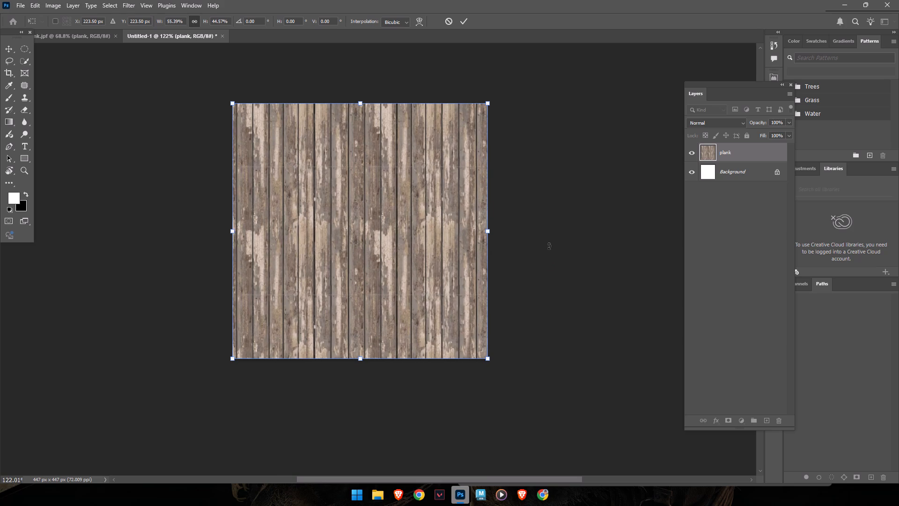
left_click(6, 49)
left_click(116, 157)
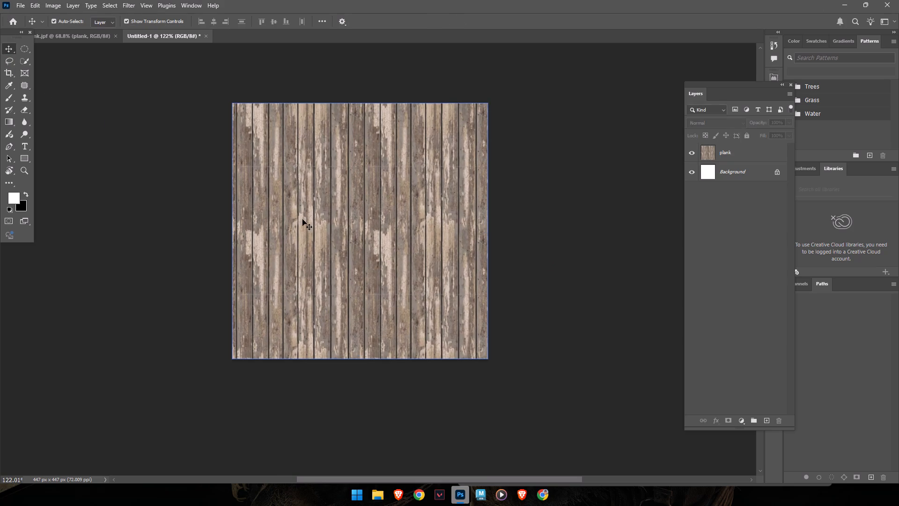
Merge the plank layer with the white Background layer.
left_click(370, 239)
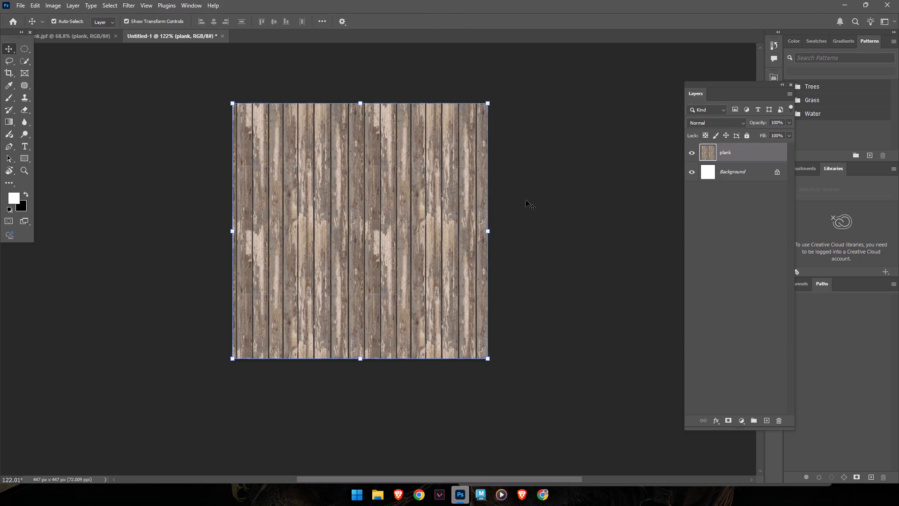
key("ctrl+shift+e")
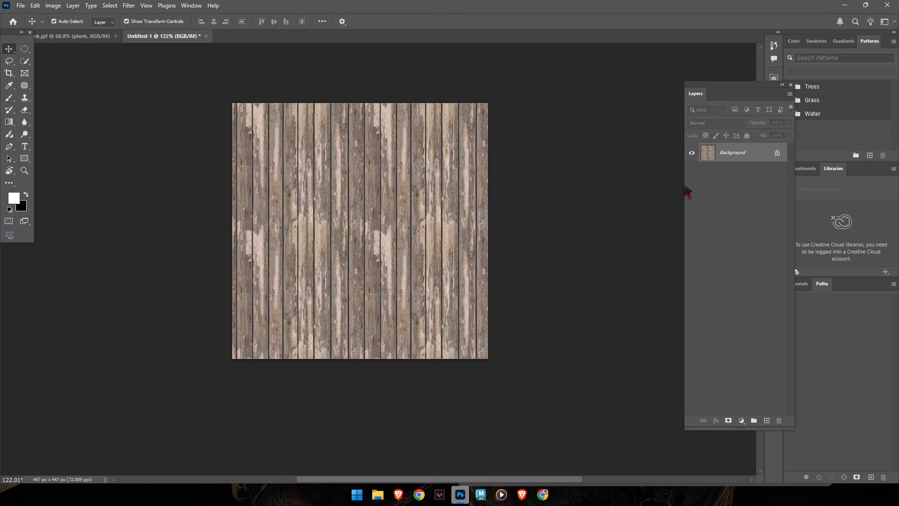
Save the square texture as a JPEG named wooden plank in the texture folder with the default JPEG options.
key("ctrl+shift+s")
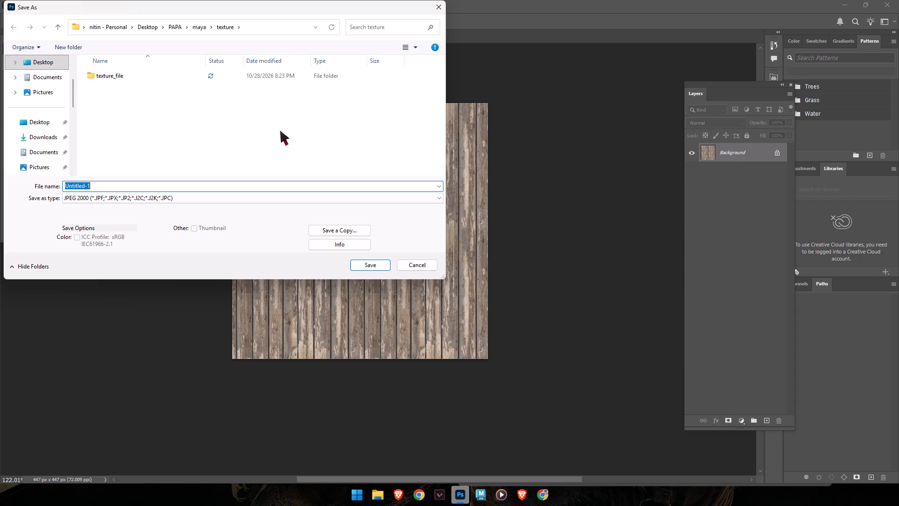
left_click(169, 194)
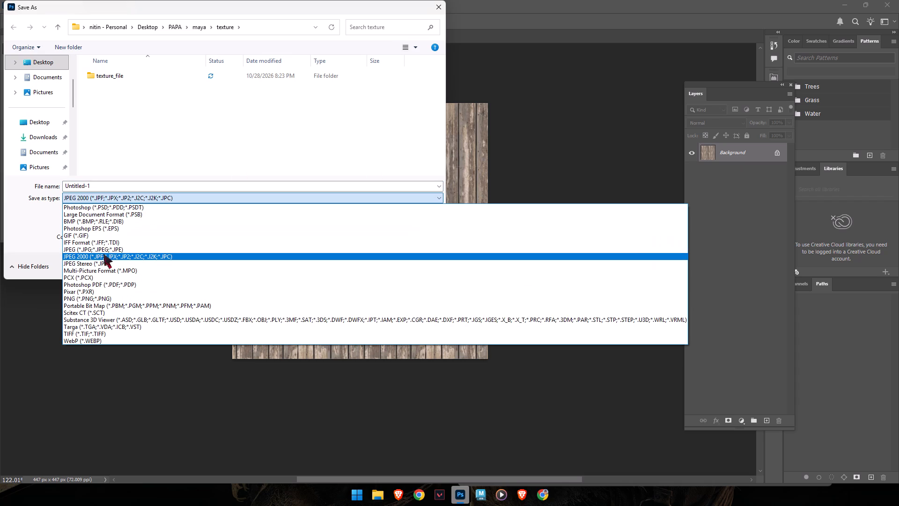
left_click(92, 251)
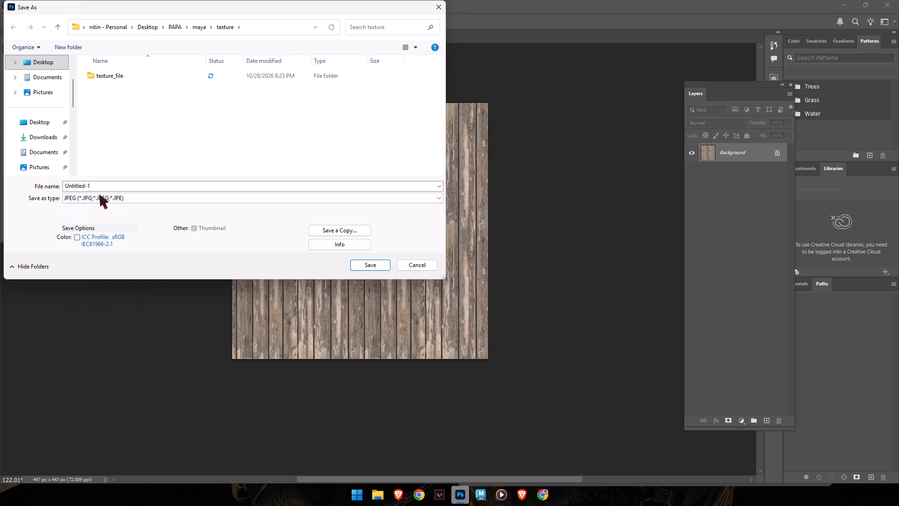
left_click(135, 189)
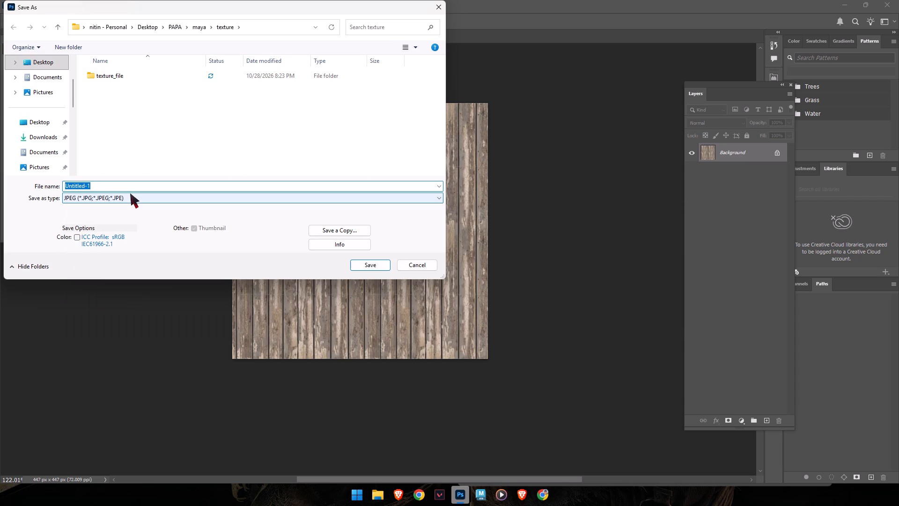
type("wooden p")
type("lanf")
key("BackSpace")
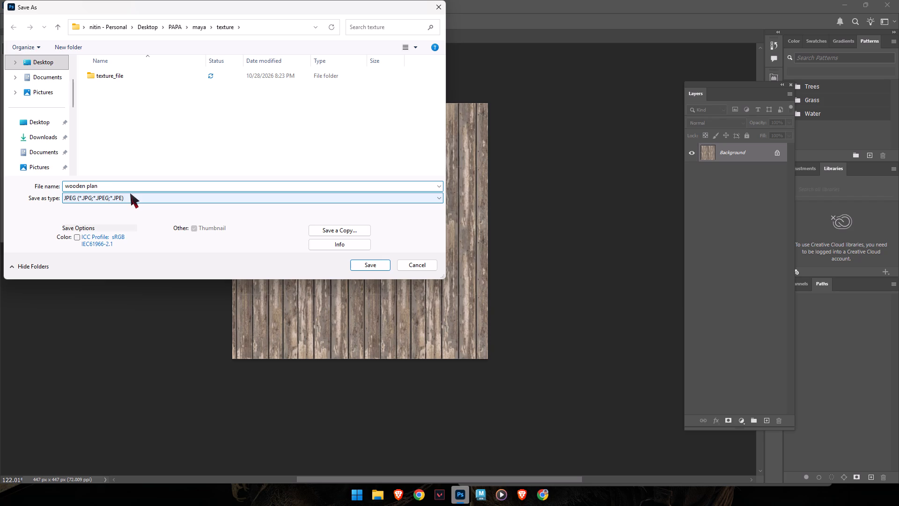
key("k")
key("Return")
left_click(489, 122)
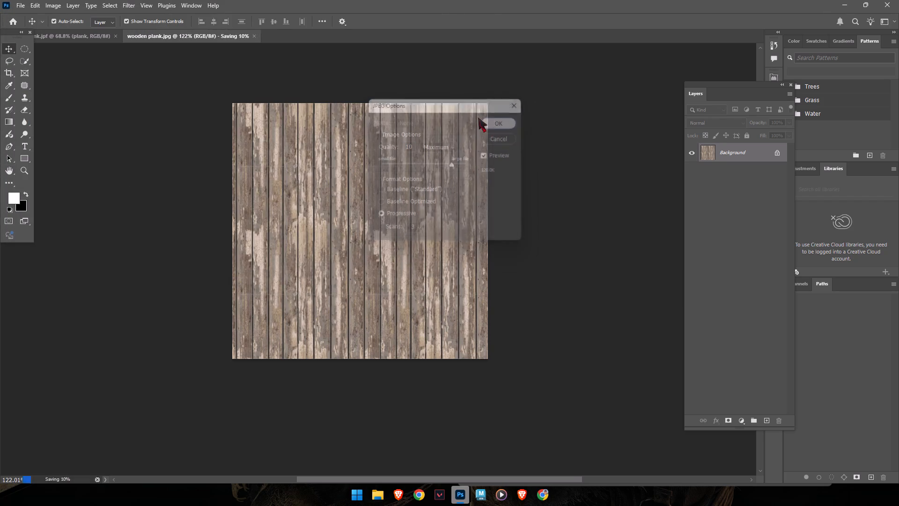
Switch to Maya and bring the wooden plank image from File Explorer into the Hypershade graph beside the standard surface node.
left_click(481, 495)
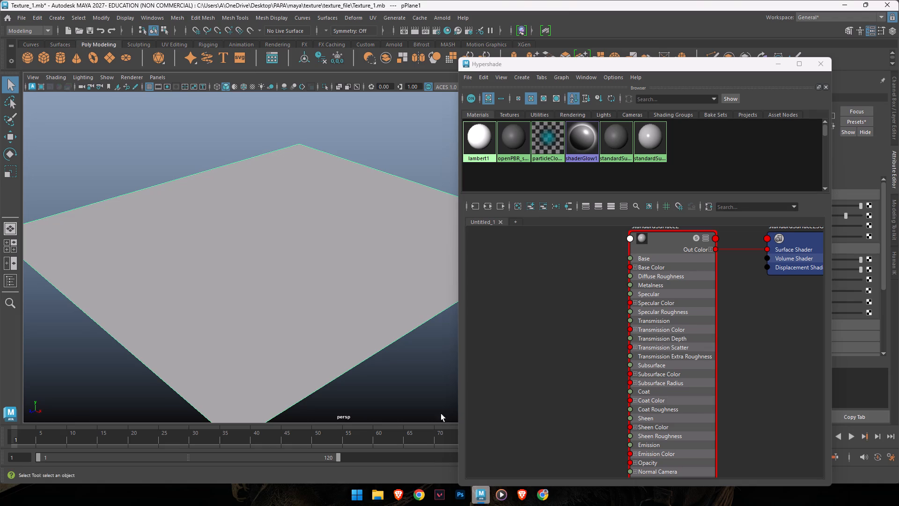
left_click(375, 491)
left_click(173, 213)
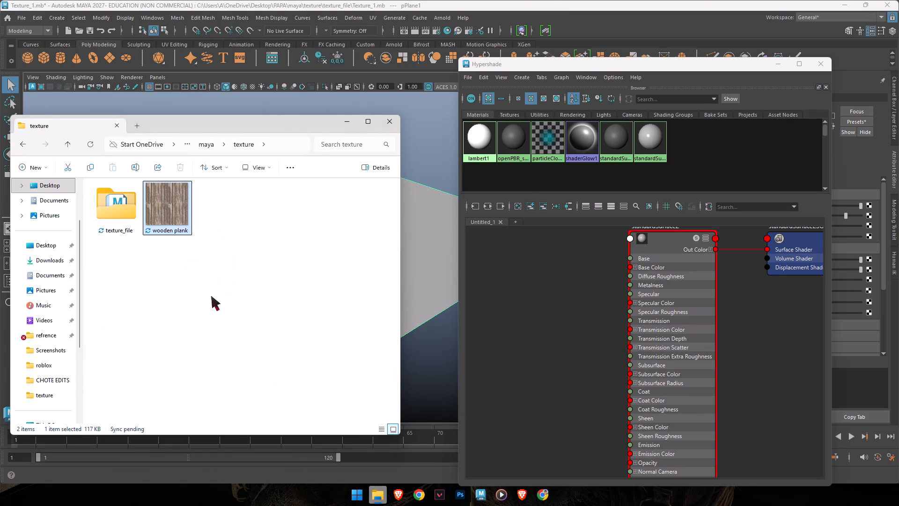
left_click_drag(166, 207, 512, 283)
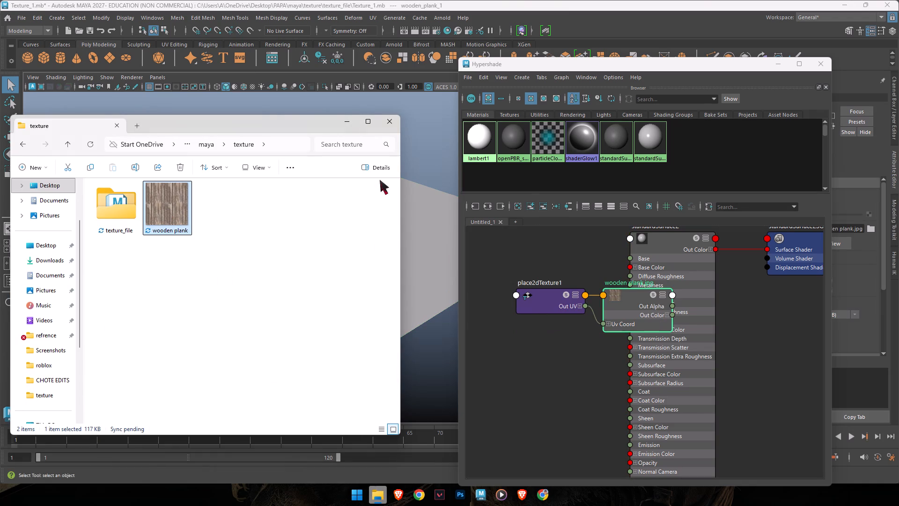
Minimize File Explorer and move the place2dTexture1 and wooden plank.jpg nodes clear to the left of the standardSurface2 node.
left_click(346, 121)
left_click(557, 305, "shift")
left_click_drag(628, 306, 582, 293)
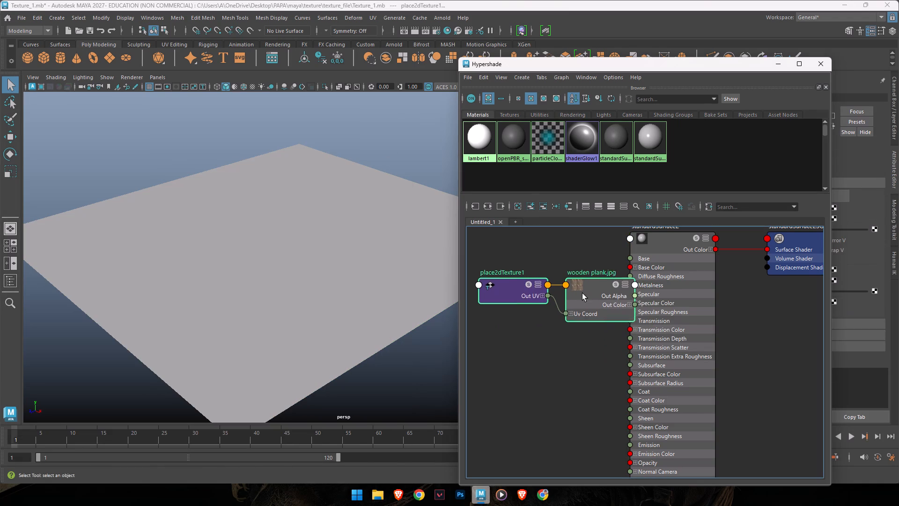
left_click_drag(582, 293, 518, 283)
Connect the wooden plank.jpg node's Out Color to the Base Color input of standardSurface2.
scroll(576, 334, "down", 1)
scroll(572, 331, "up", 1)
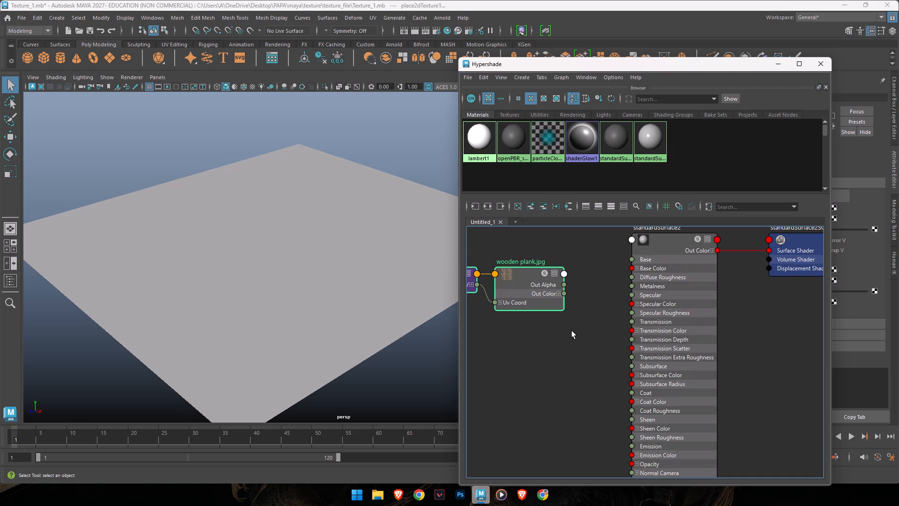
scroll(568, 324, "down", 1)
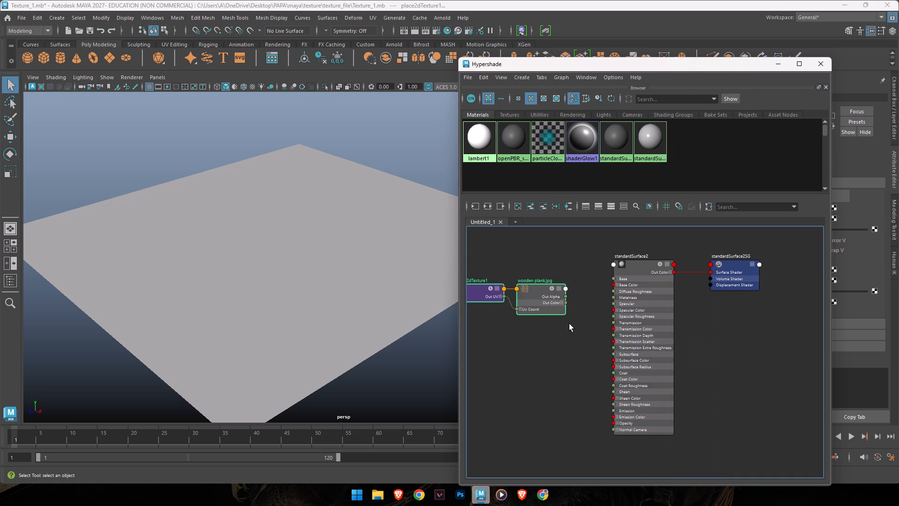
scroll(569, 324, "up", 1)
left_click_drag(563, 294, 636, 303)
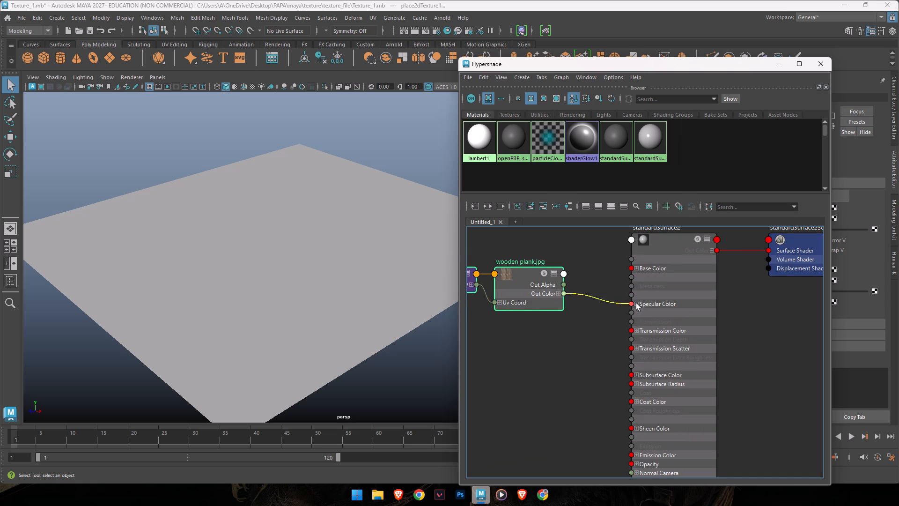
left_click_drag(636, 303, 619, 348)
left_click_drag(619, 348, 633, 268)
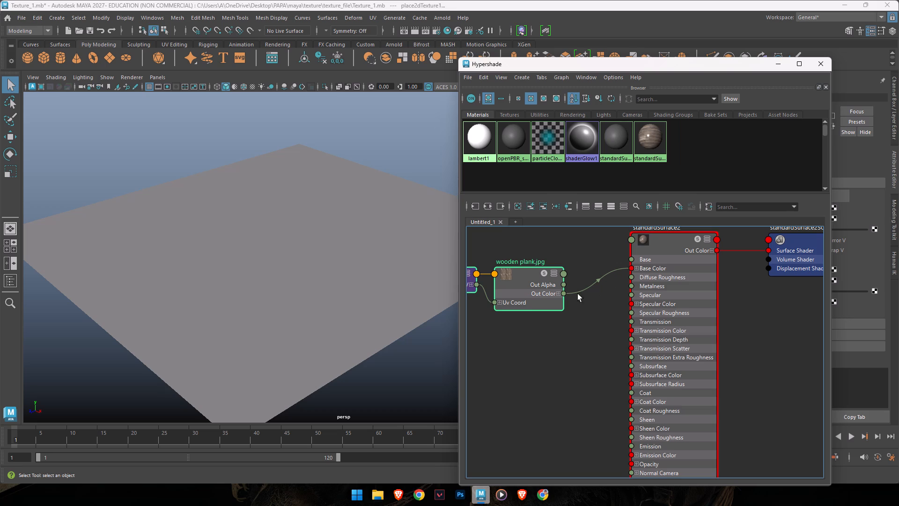
Select the standardSurface2 node, move the Hypershade window off its attributes, and inspect the plane in the perspective view.
scroll(595, 284, "down", 1)
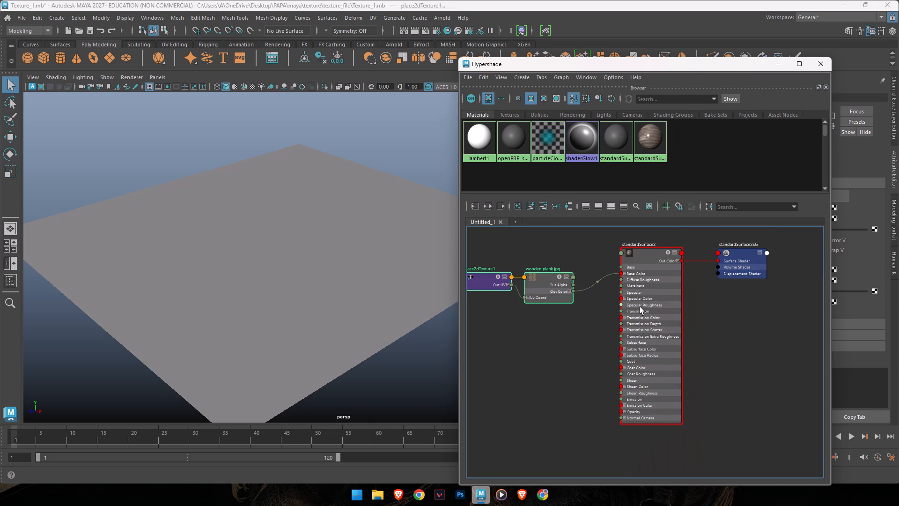
left_click(648, 290)
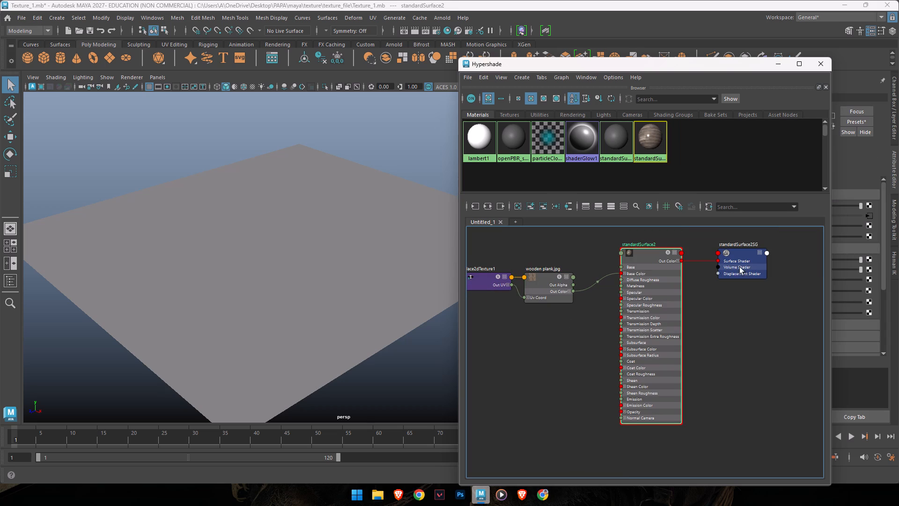
left_click_drag(702, 63, 583, 14)
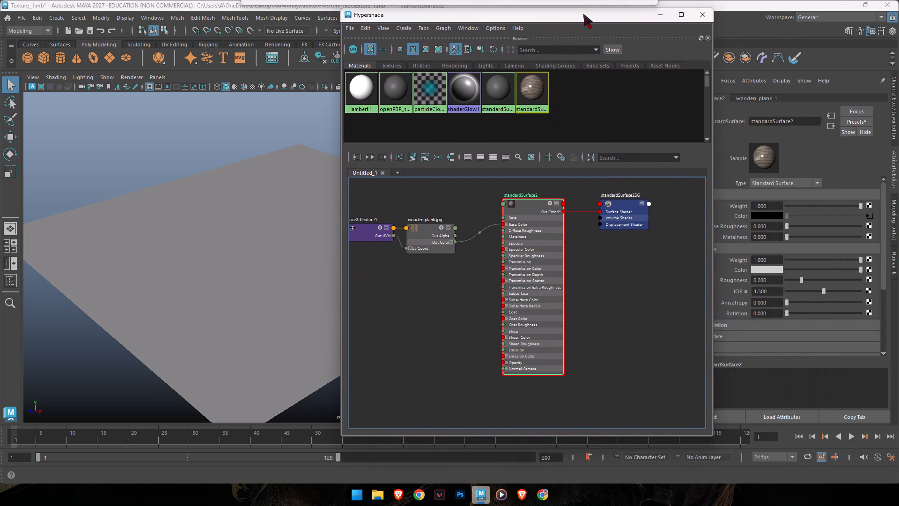
left_click_drag(583, 14, 564, 11)
left_click_drag(260, 354, 241, 351, "alt")
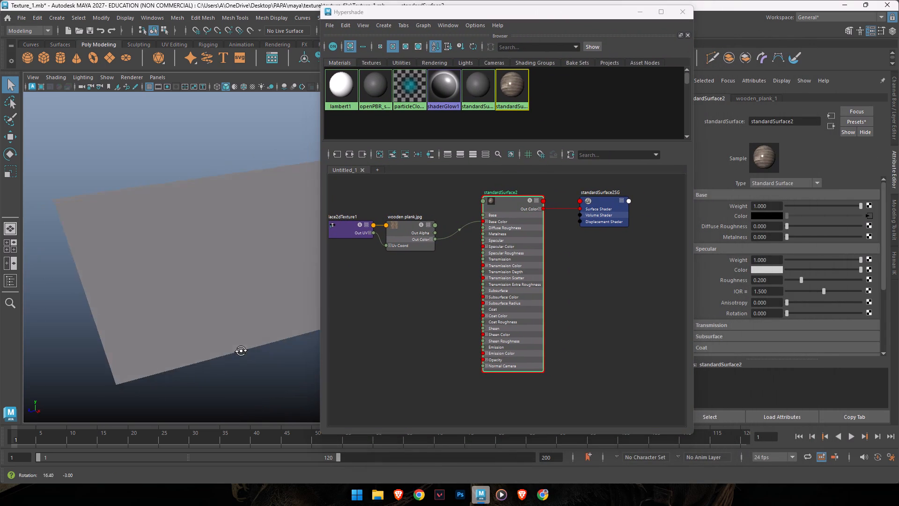
left_click_drag(241, 351, 253, 351, "alt")
middle_click_drag(190, 330, 176, 351, "alt")
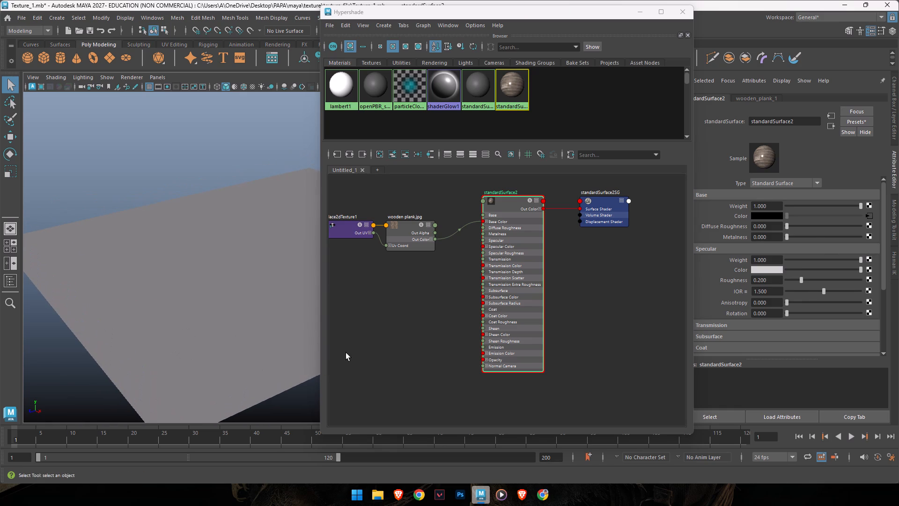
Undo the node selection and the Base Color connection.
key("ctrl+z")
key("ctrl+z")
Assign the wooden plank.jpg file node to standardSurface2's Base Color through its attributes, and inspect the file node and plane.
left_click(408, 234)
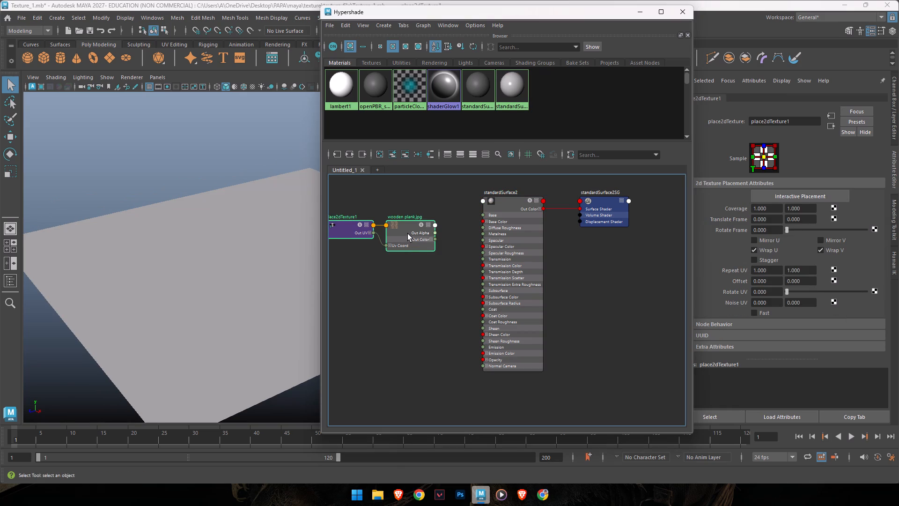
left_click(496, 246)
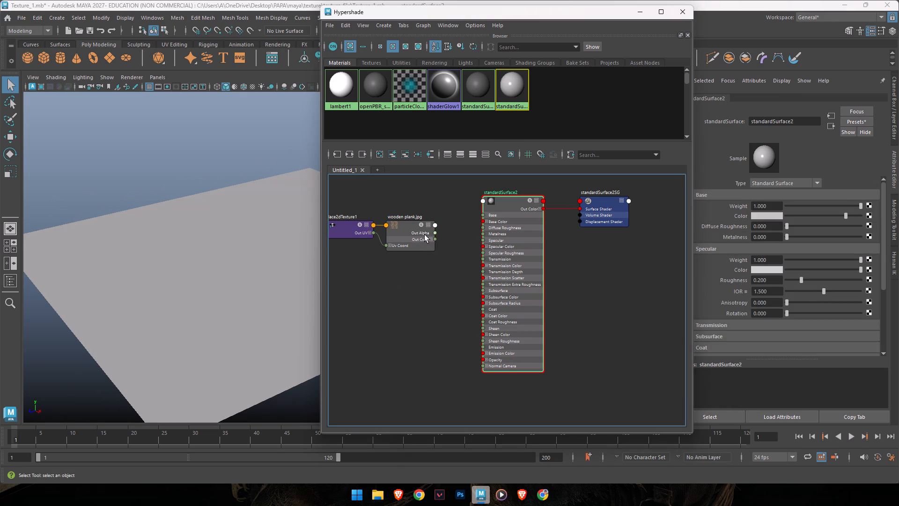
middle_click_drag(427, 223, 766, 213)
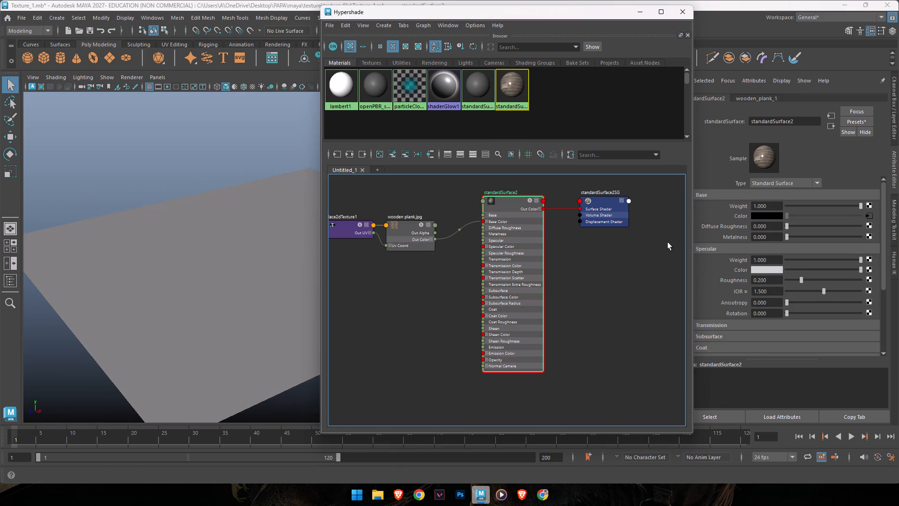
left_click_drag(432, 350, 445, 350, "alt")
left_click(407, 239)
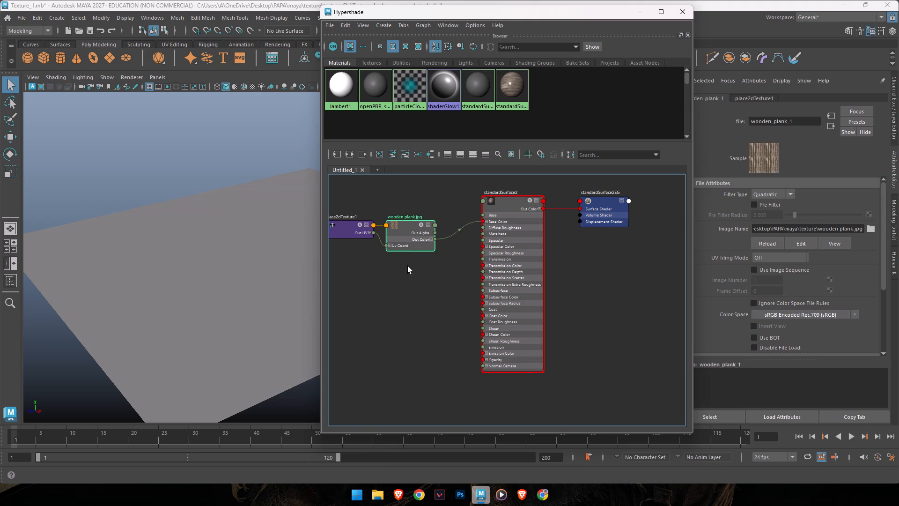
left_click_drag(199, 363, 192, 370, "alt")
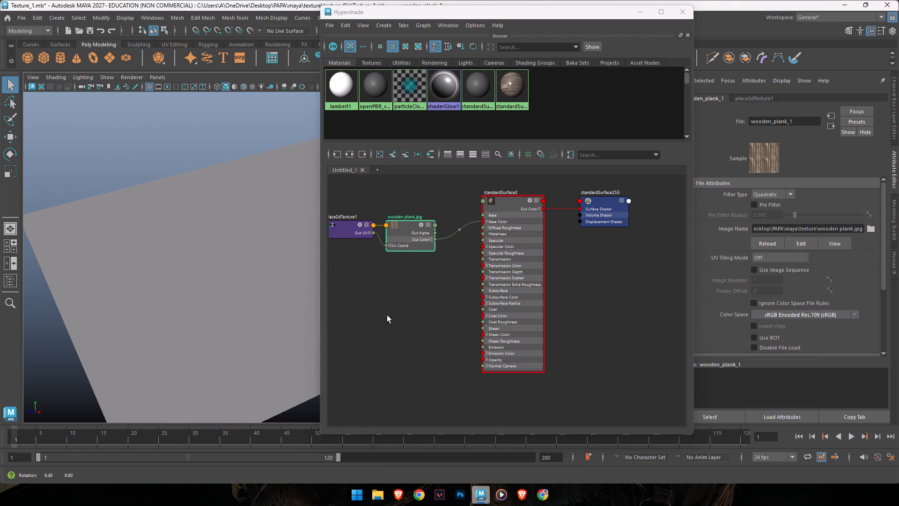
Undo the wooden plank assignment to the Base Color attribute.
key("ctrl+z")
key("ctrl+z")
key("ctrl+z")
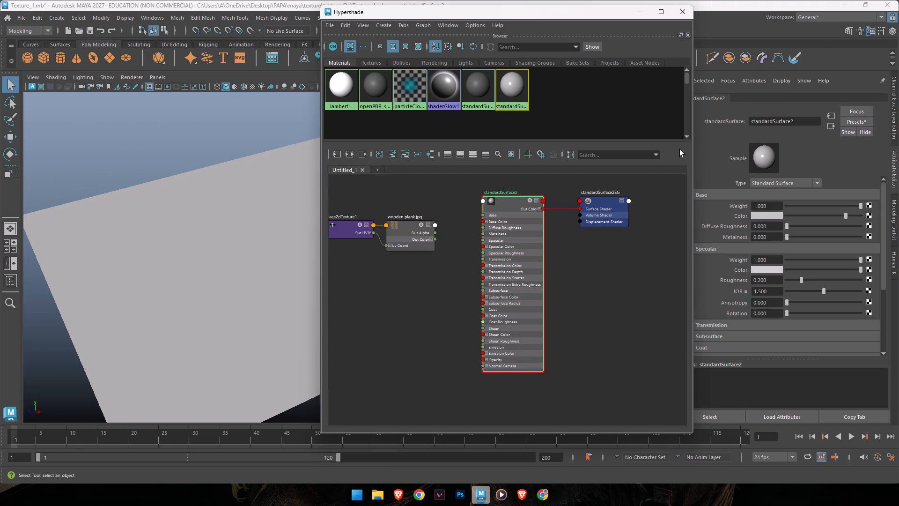
Switch to Photoshop and save the wooden plank.jpg document.
left_click(846, 7)
key("ctrl+s")
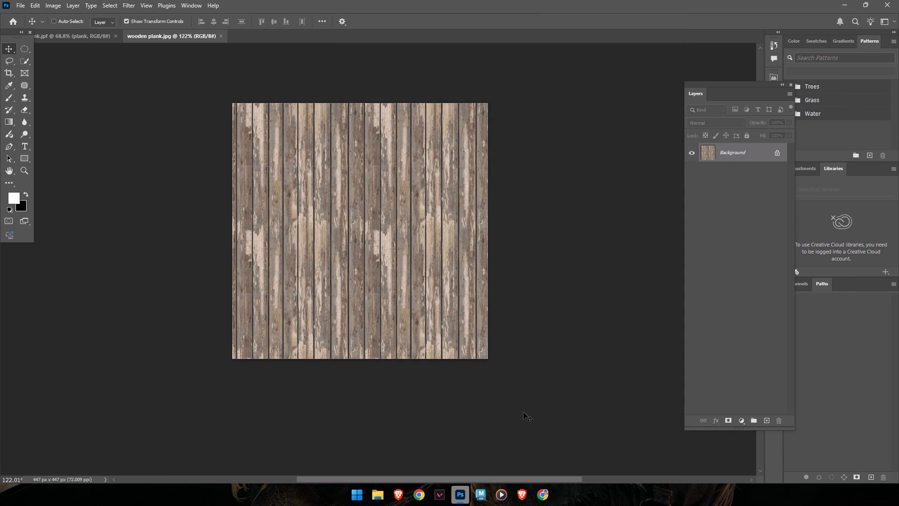
Return to Maya and save the Texture_1 scene.
left_click(843, 0)
left_click(488, 493)
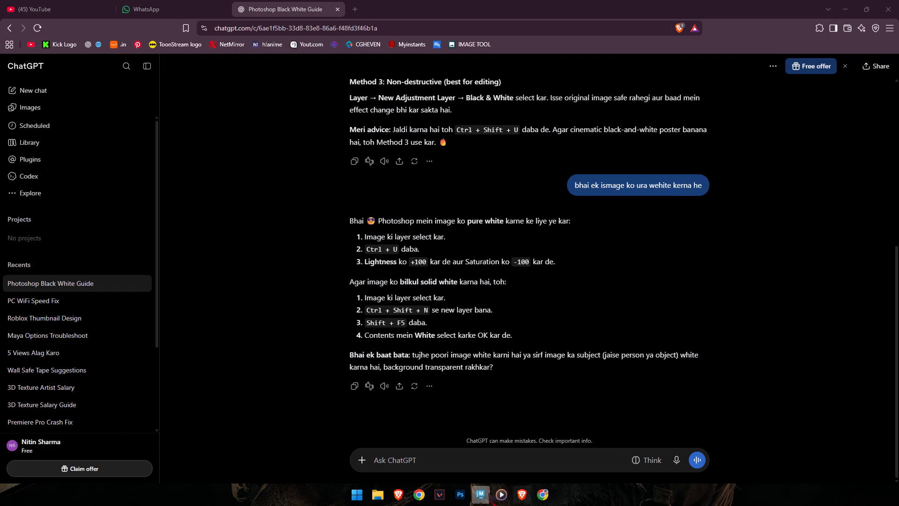
key("ctrl+s")
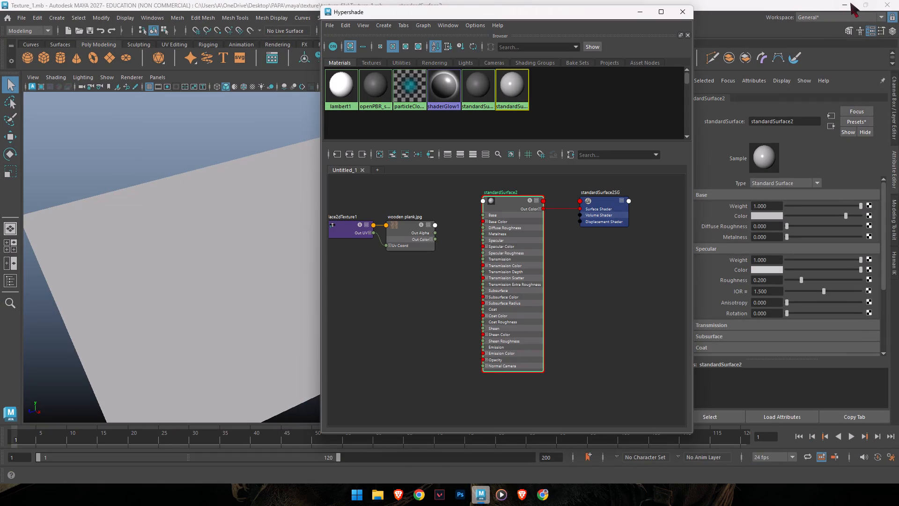
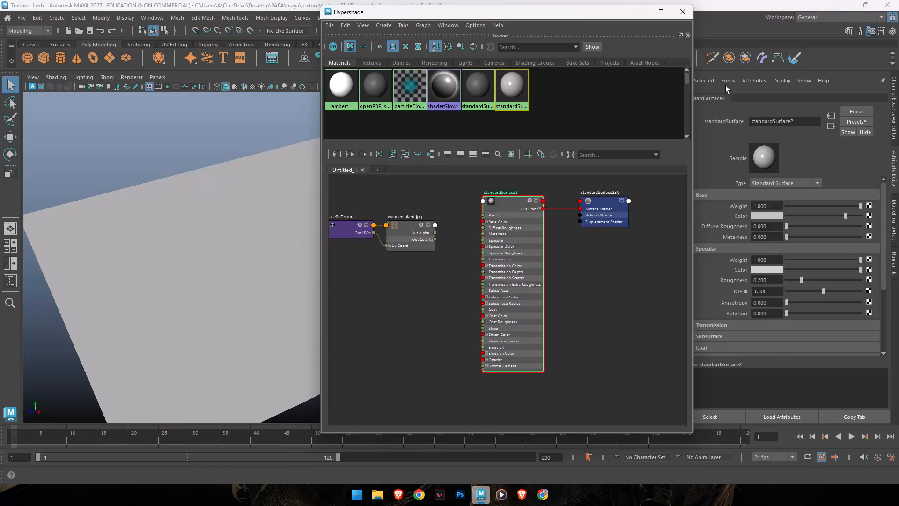
Move the wooden plank.jpg file node closer to standardSurface2 and connect it to the material's Base Color.
scroll(489, 302, "up", 1)
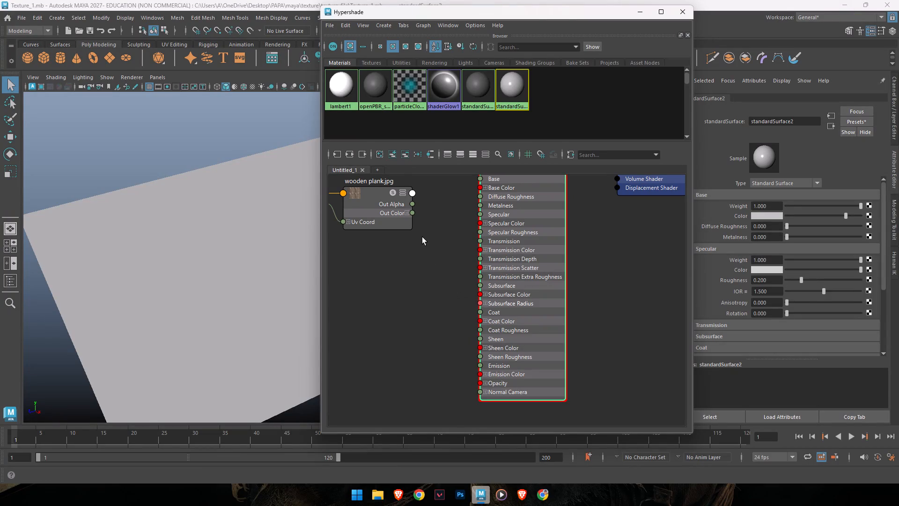
left_click_drag(369, 201, 392, 204, "alt")
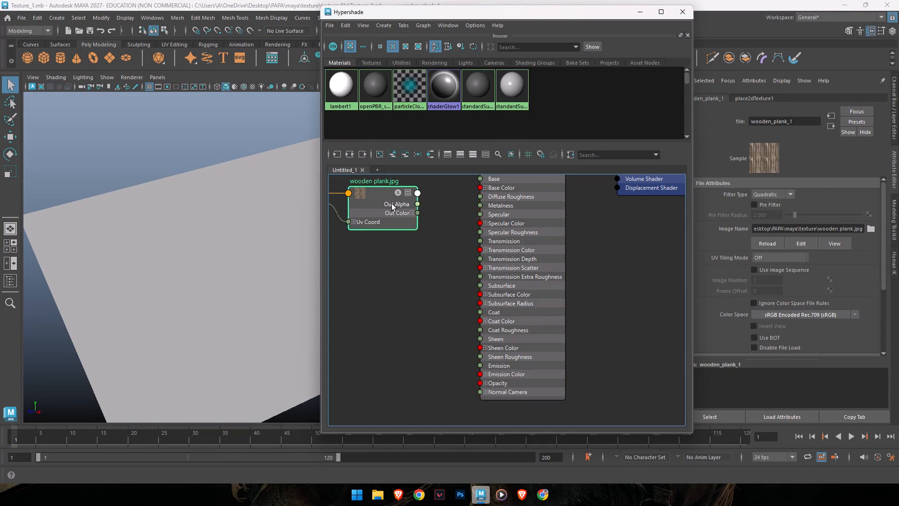
left_click_drag(392, 204, 385, 204, "alt")
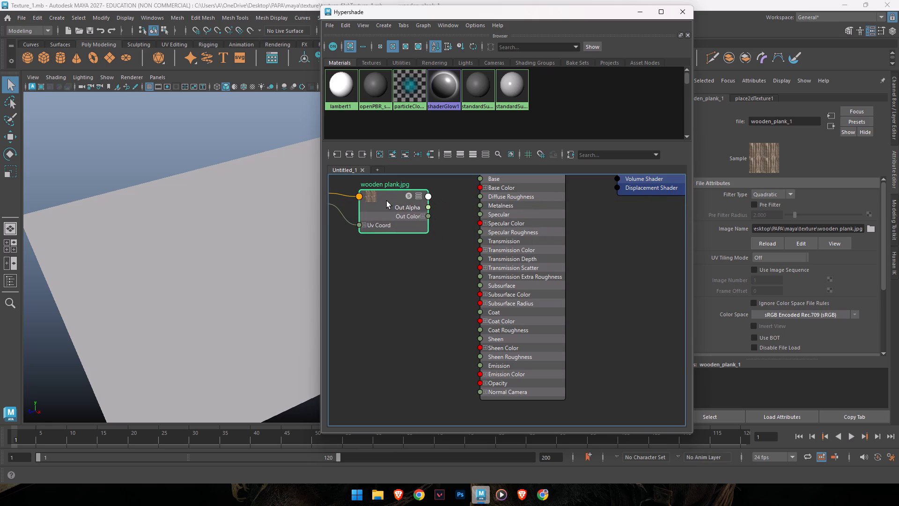
left_click(496, 201)
scroll(695, 282, "up", 4)
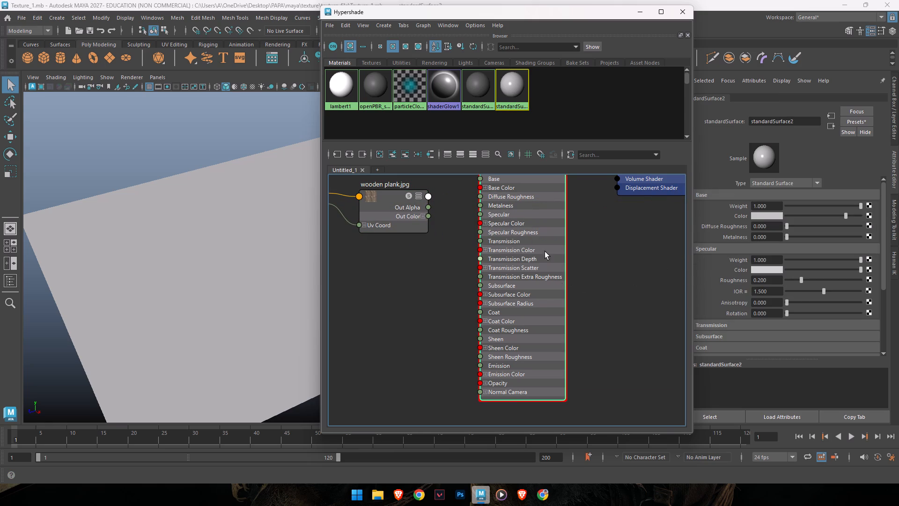
middle_click_drag(418, 199, 754, 213)
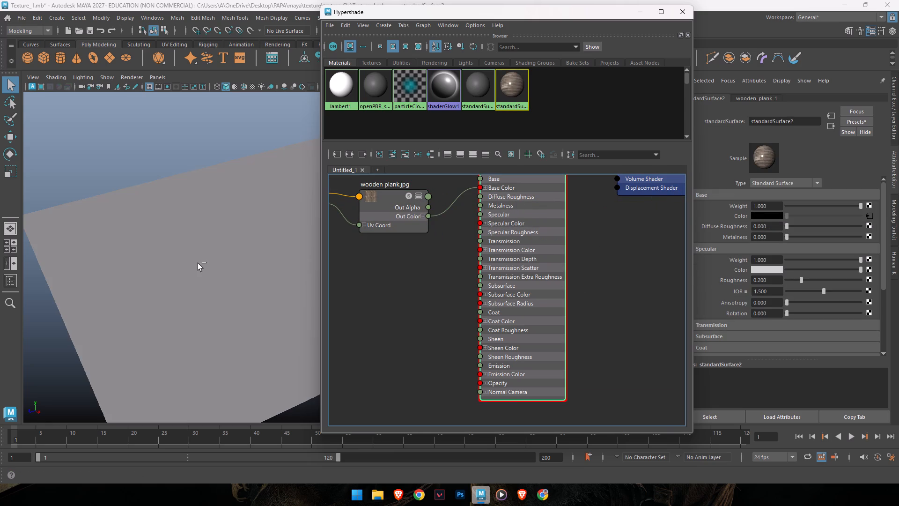
Reload the image of the wooden_plank_1 file node.
scroll(198, 264, "down", 1)
left_click_drag(173, 300, 199, 305, "alt")
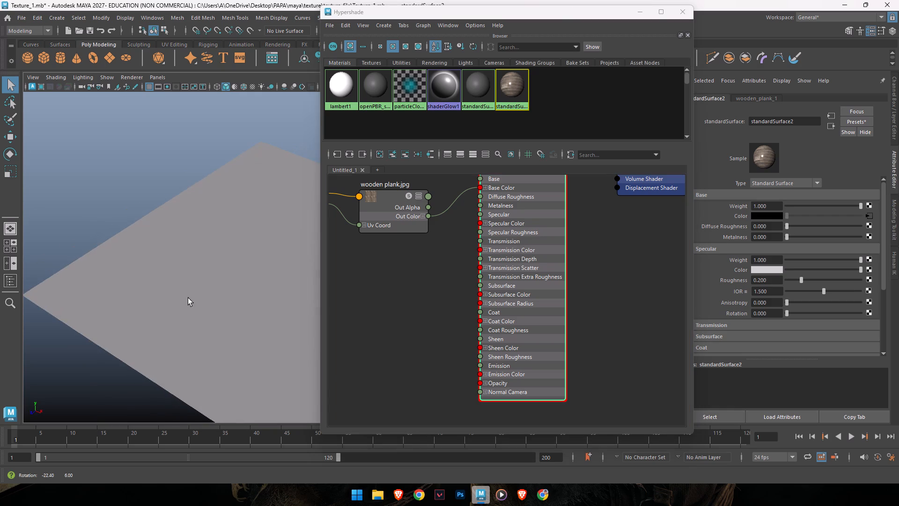
middle_click_drag(152, 279, 136, 275, "alt")
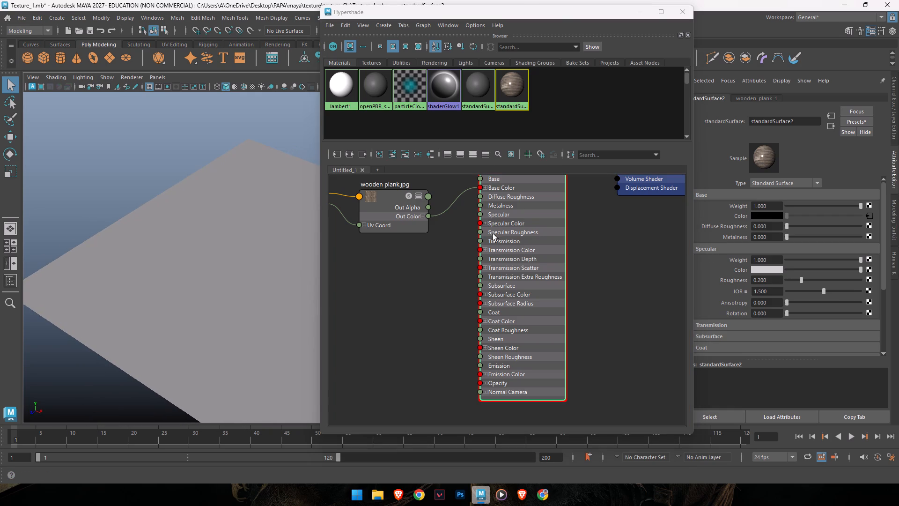
left_click(395, 208)
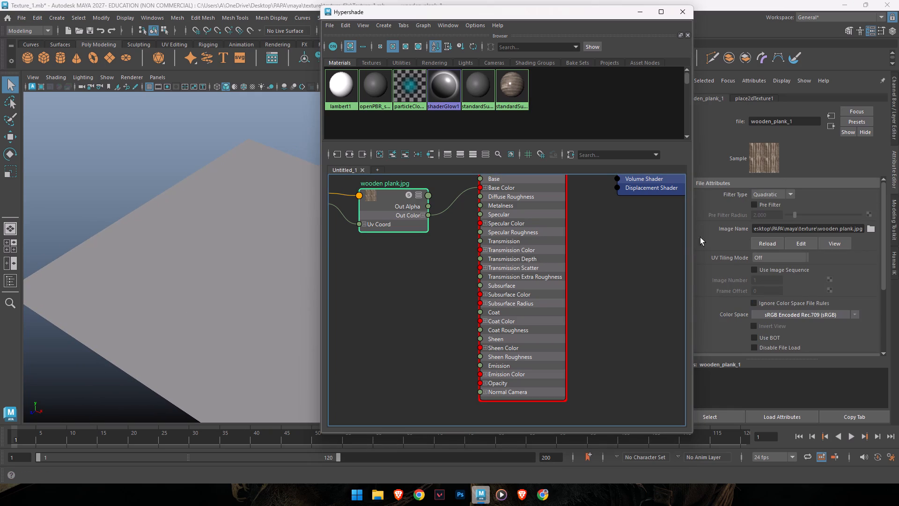
left_click(765, 244)
Examine the place2dTexture1 node's placement attributes.
scroll(428, 254, "down", 2)
scroll(420, 256, "up", 1)
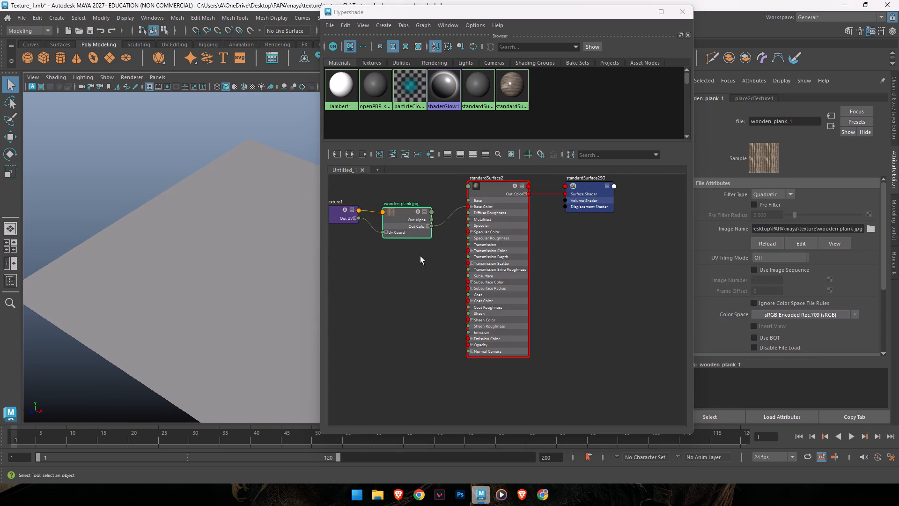
left_click(332, 214)
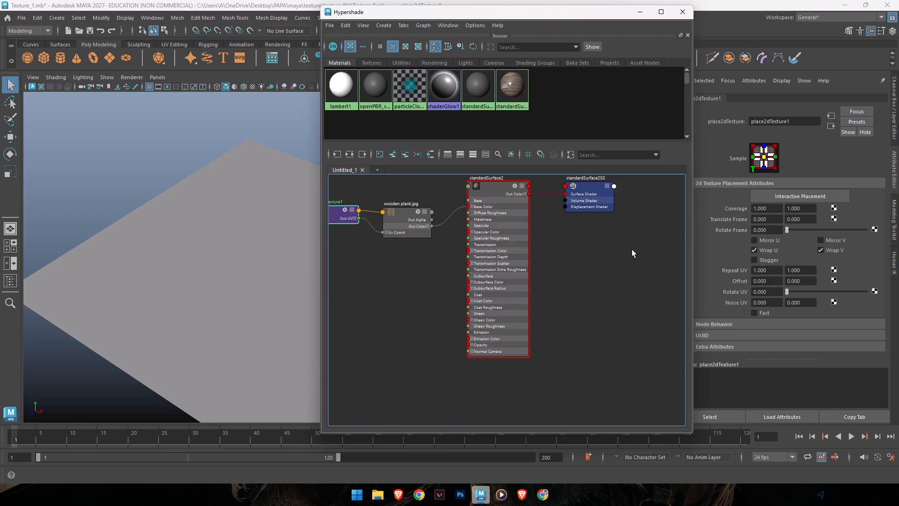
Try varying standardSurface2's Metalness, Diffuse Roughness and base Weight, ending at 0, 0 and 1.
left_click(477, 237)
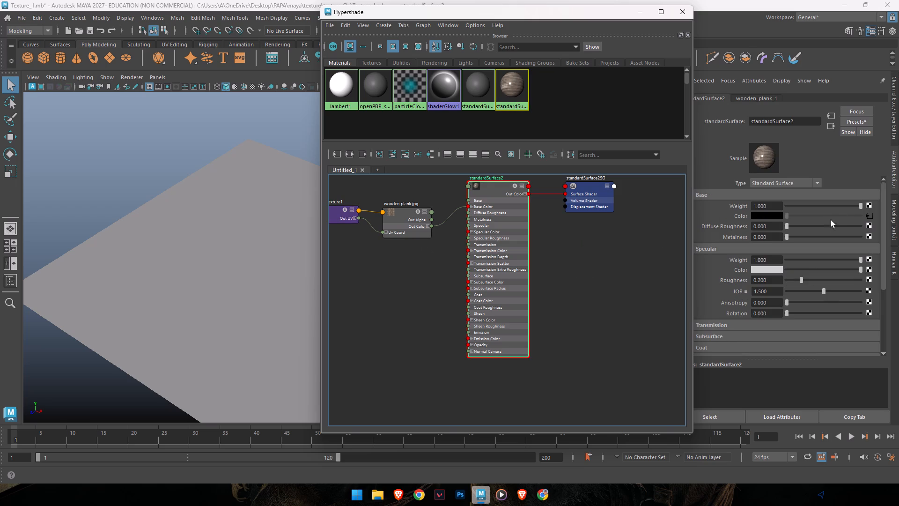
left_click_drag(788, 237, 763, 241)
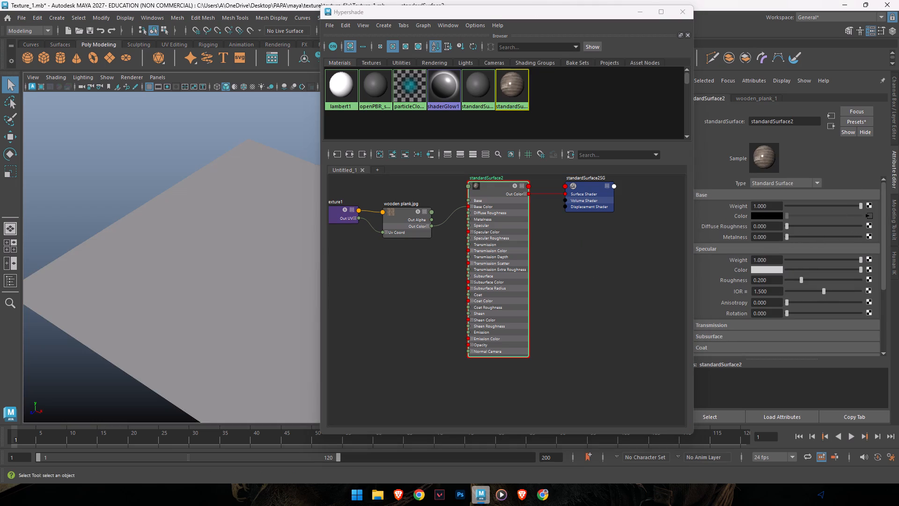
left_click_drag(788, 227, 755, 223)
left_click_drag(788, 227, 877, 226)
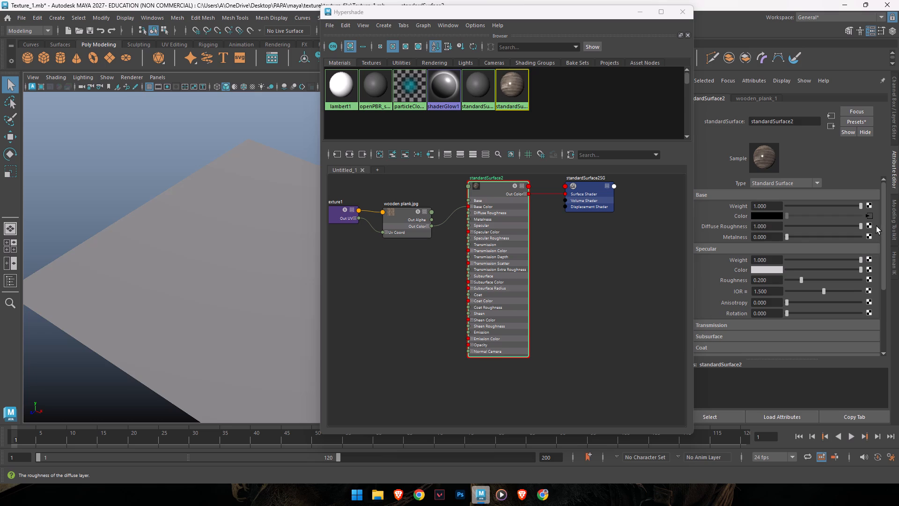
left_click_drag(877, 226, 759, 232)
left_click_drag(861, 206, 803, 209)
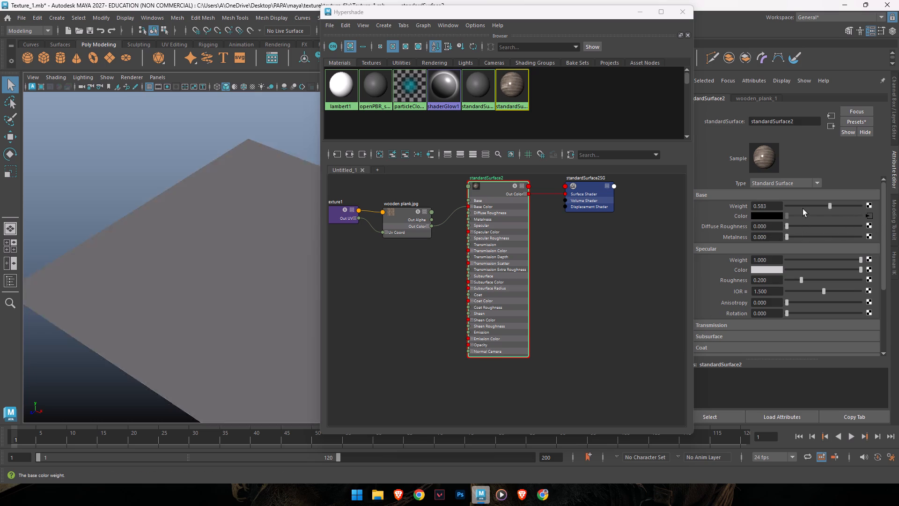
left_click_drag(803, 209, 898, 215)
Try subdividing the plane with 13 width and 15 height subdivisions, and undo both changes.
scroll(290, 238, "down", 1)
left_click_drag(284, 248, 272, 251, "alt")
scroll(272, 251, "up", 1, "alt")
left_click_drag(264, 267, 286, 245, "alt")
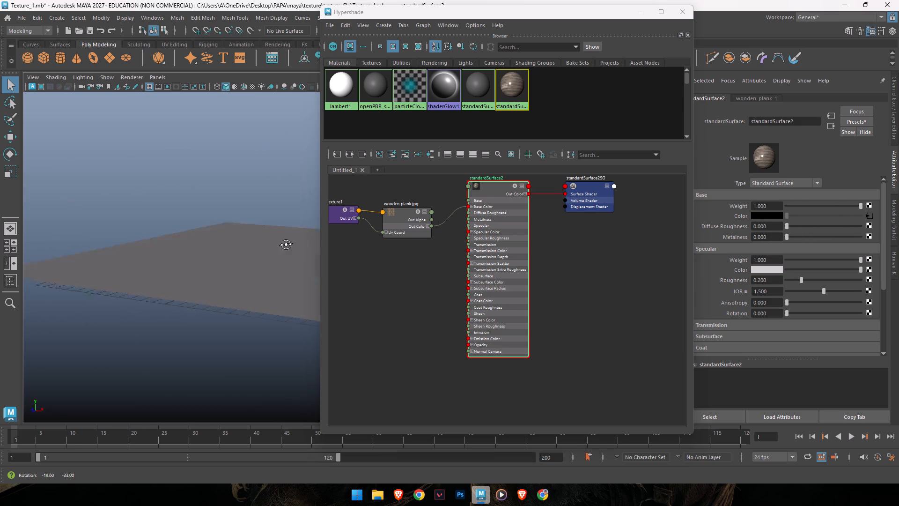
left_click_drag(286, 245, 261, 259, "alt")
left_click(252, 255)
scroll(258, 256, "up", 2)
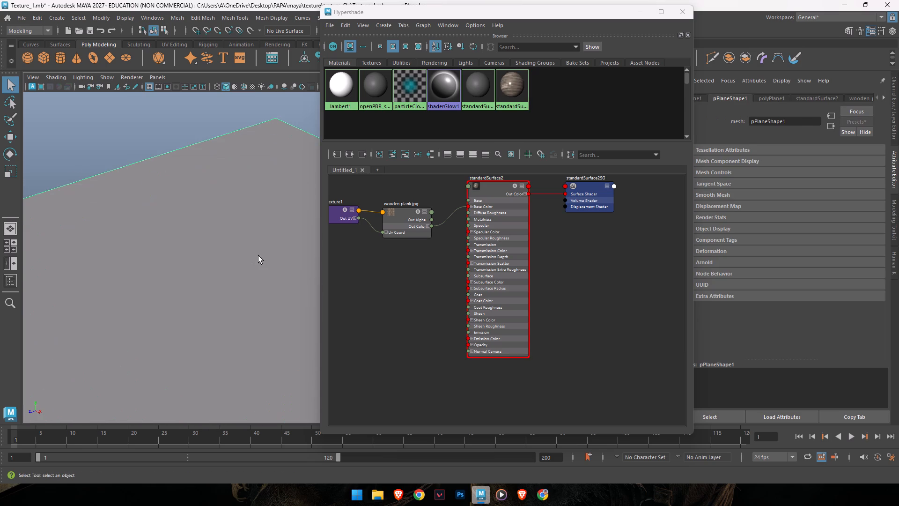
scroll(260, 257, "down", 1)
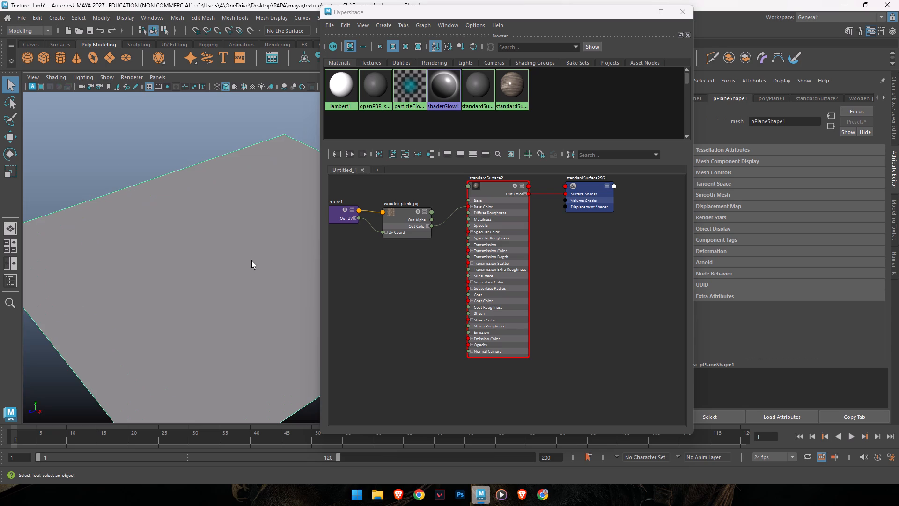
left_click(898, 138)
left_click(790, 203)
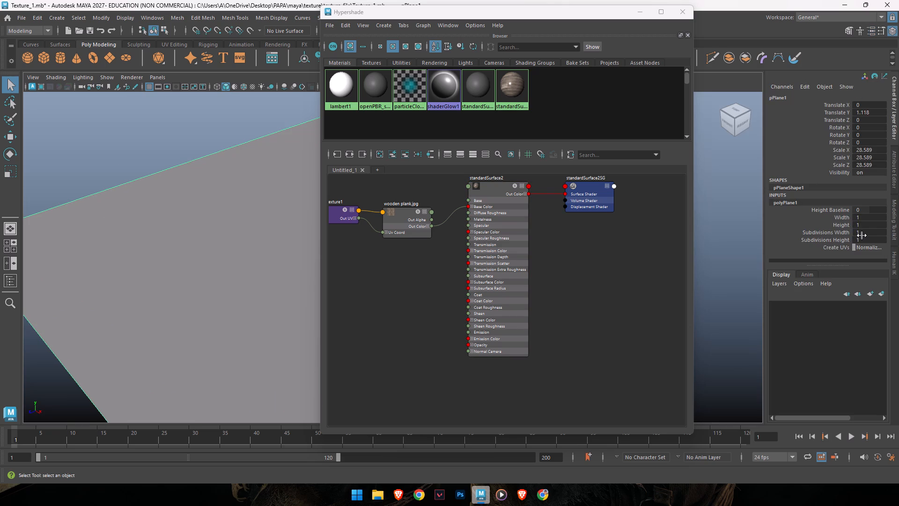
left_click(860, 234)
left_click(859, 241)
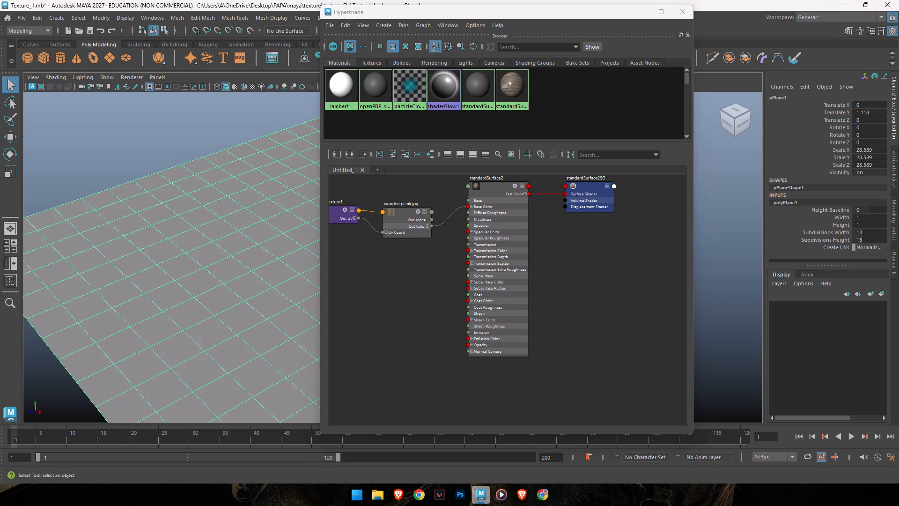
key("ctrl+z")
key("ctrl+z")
Examine the plane's standardSurface2 material and wooden_plank_1 file node, checking their attributes and connections.
left_click(235, 219)
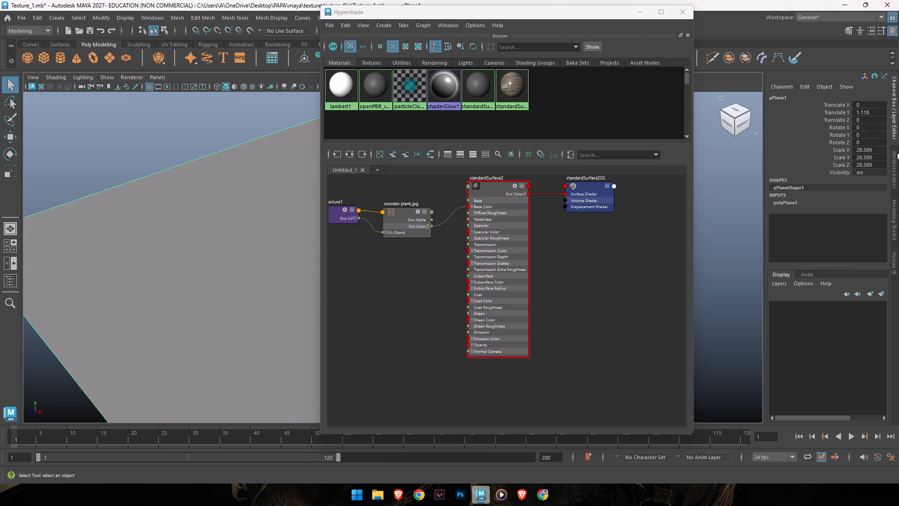
left_click(896, 129)
left_click(895, 157)
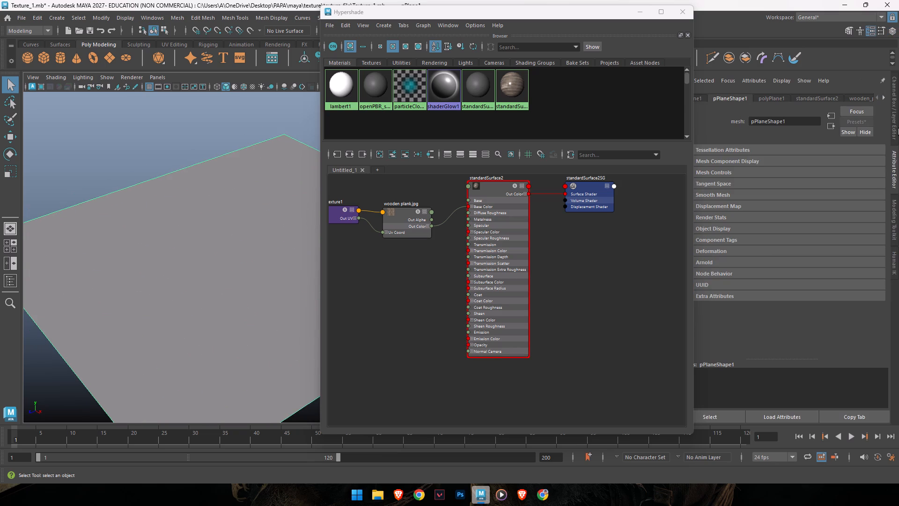
left_click(829, 100)
left_click(861, 101)
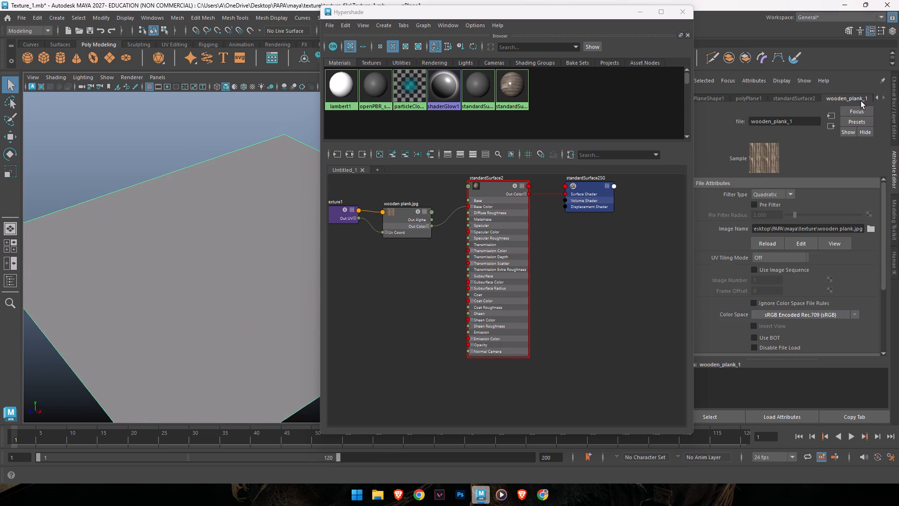
left_click(803, 100)
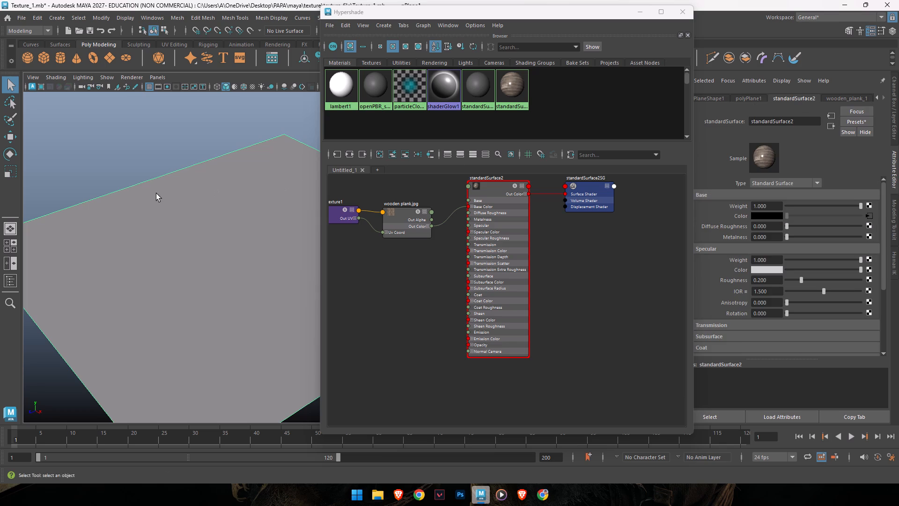
left_click(156, 193)
left_click(225, 289, "alt")
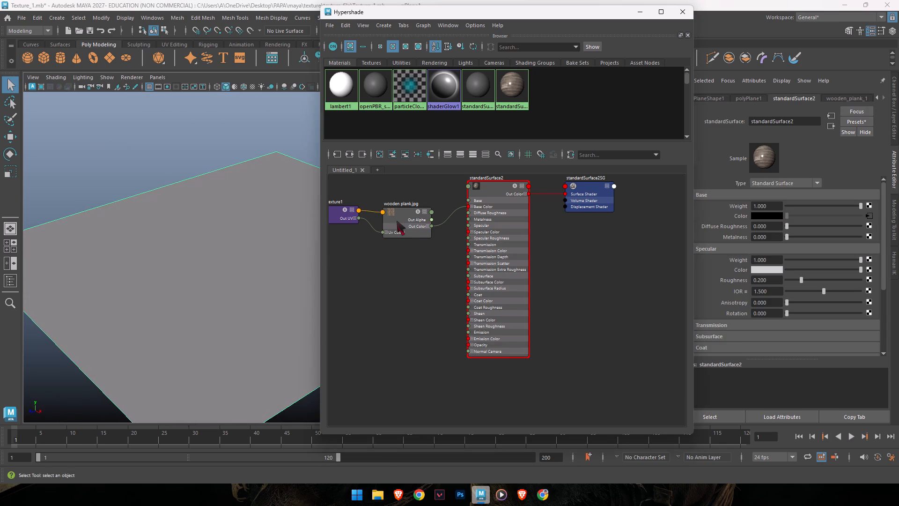
right_click(397, 221)
left_click(395, 220)
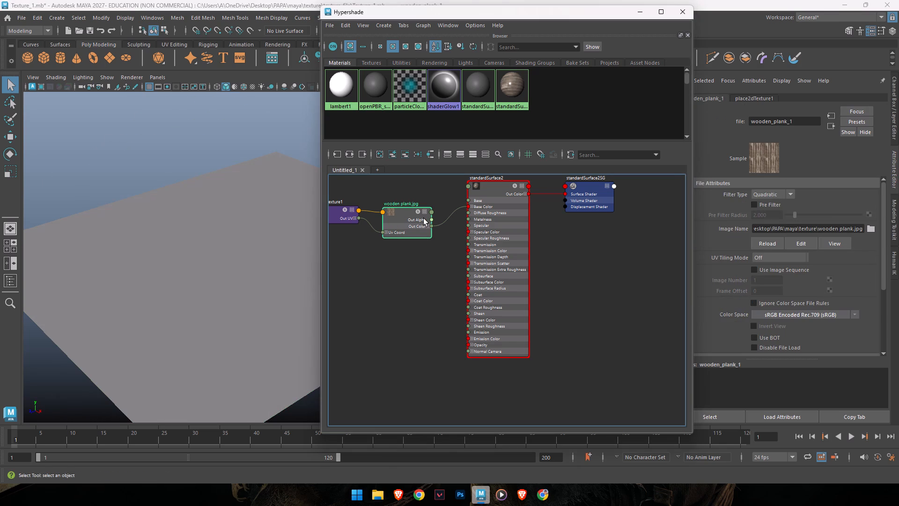
left_click(466, 217)
left_click(507, 220)
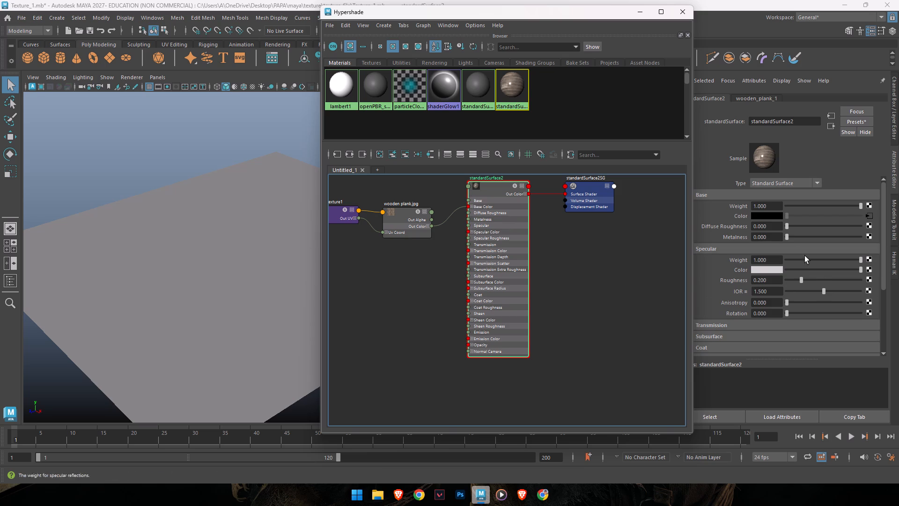
left_click(770, 217)
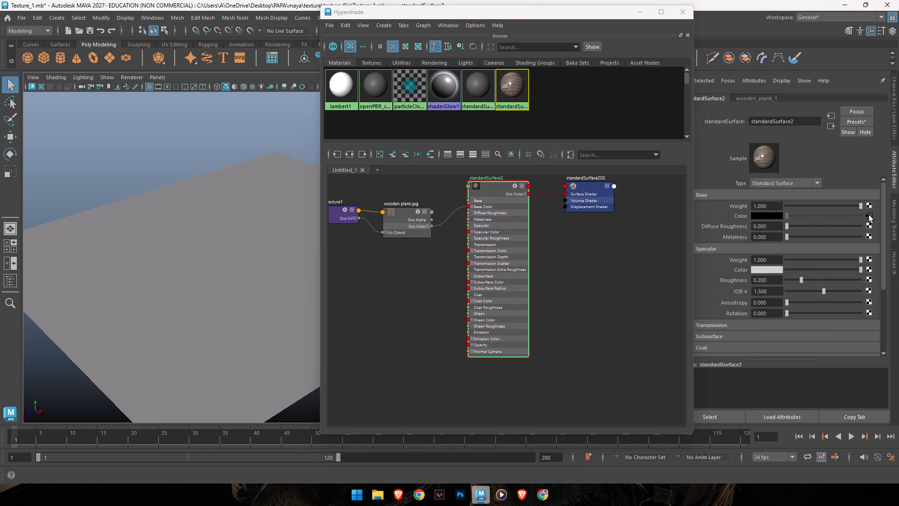
Follow the Base Color connection to wooden_plank_1 and reselect wooden plank.jpg from the texture folder as its image.
left_click(869, 215)
left_click(764, 165)
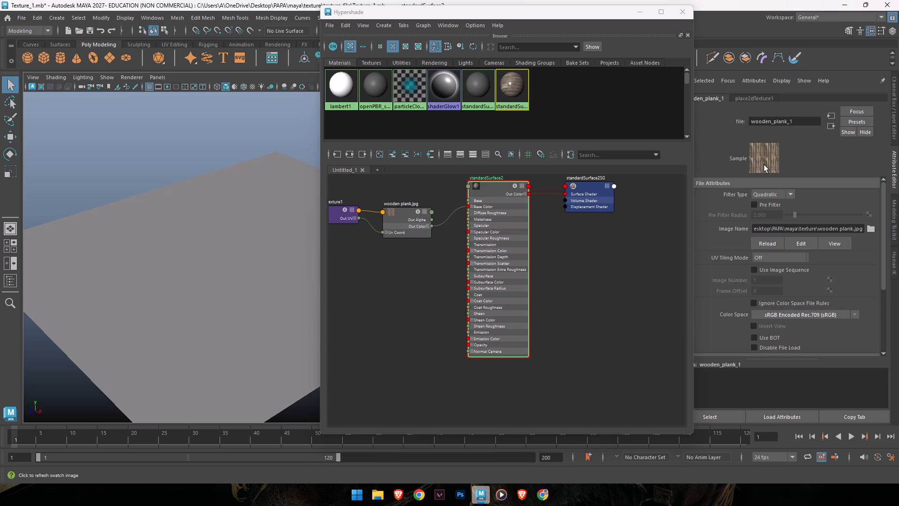
scroll(815, 185, "up", 3)
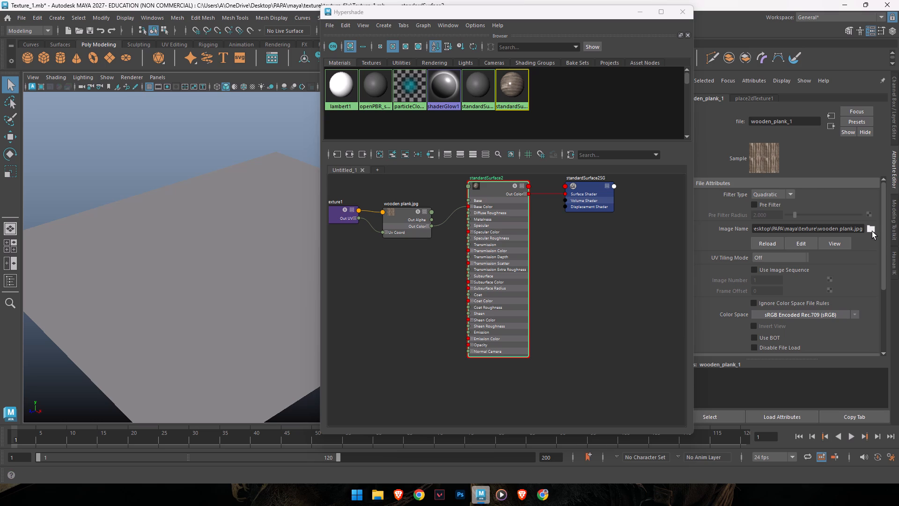
left_click(873, 231)
left_click(174, 157)
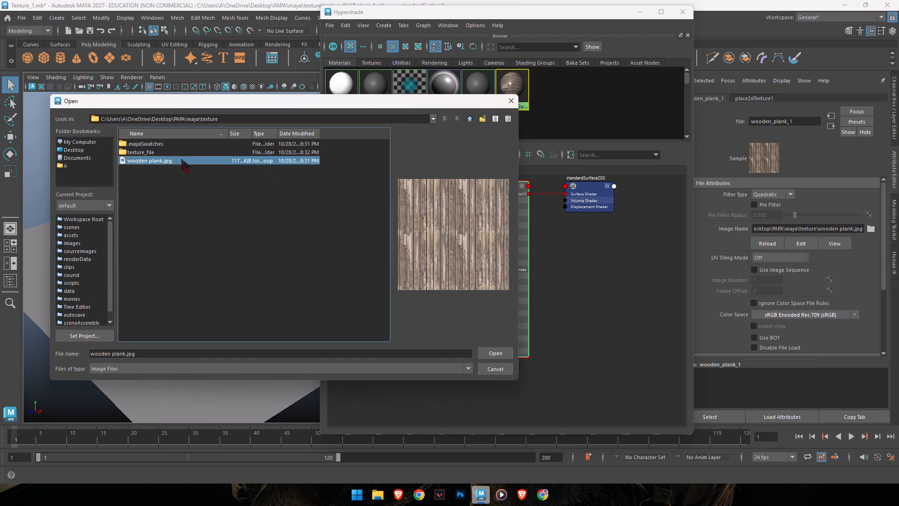
left_click(500, 351)
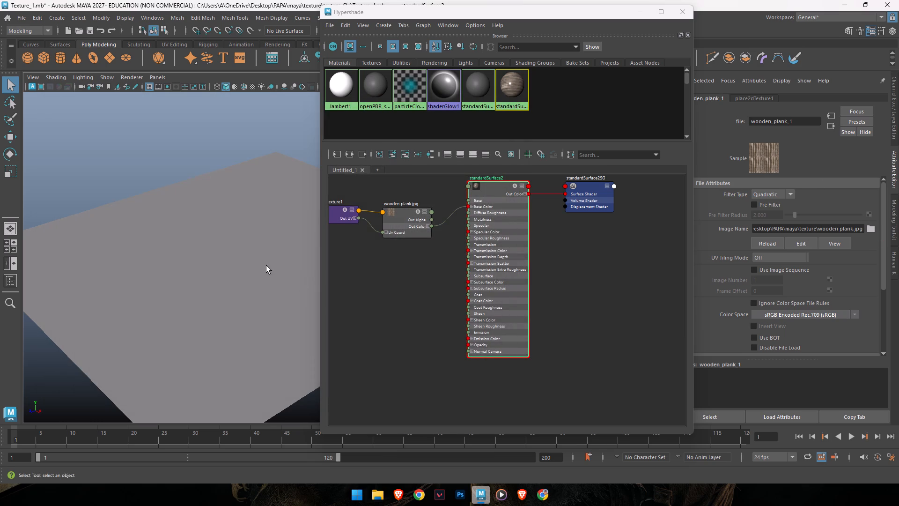
Select the plane and check the Base attributes of its standardSurface2 material.
left_click_drag(263, 267, 271, 267, "alt")
left_click(255, 270)
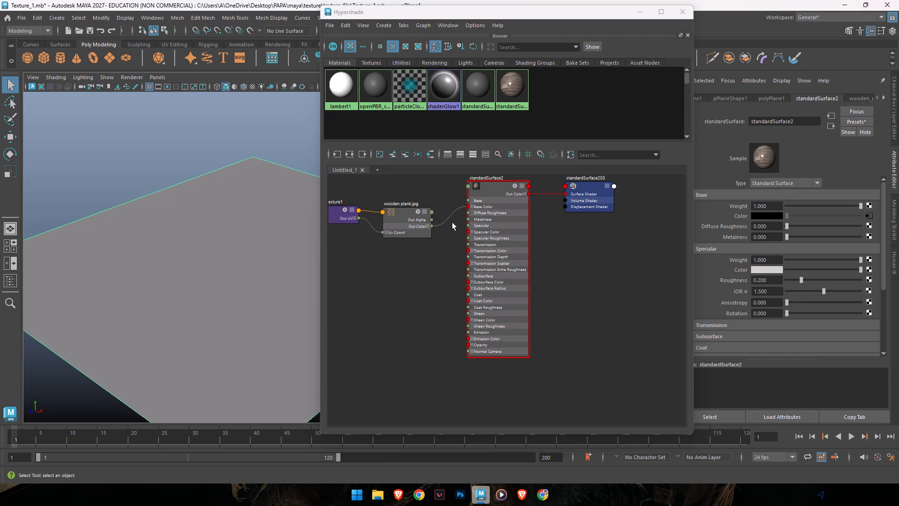
left_click_drag(788, 227, 775, 227)
Switch to Chrome and bring up the wooden plank texture image search.
left_click(545, 500)
left_click(544, 499)
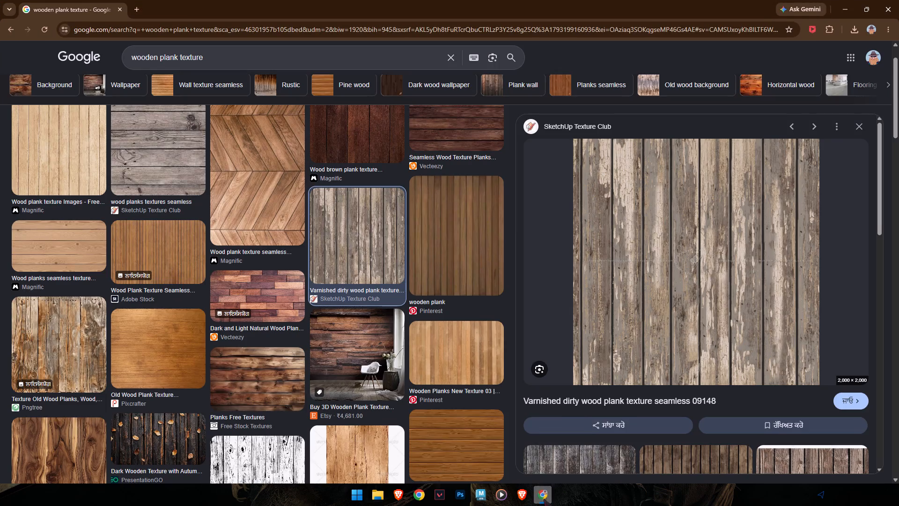
Review the recorded class in Media Player where the wood plank colour file is connected and displayed on the plane.
left_click(505, 498)
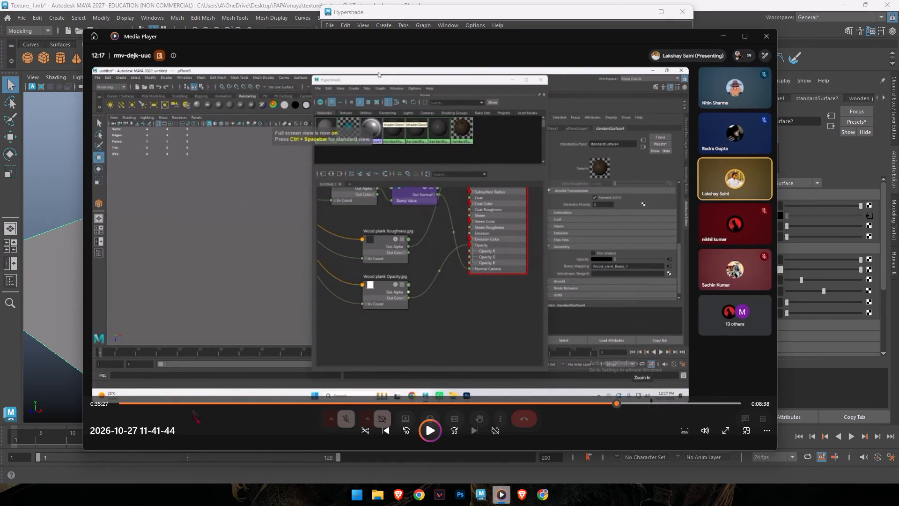
left_click(187, 403)
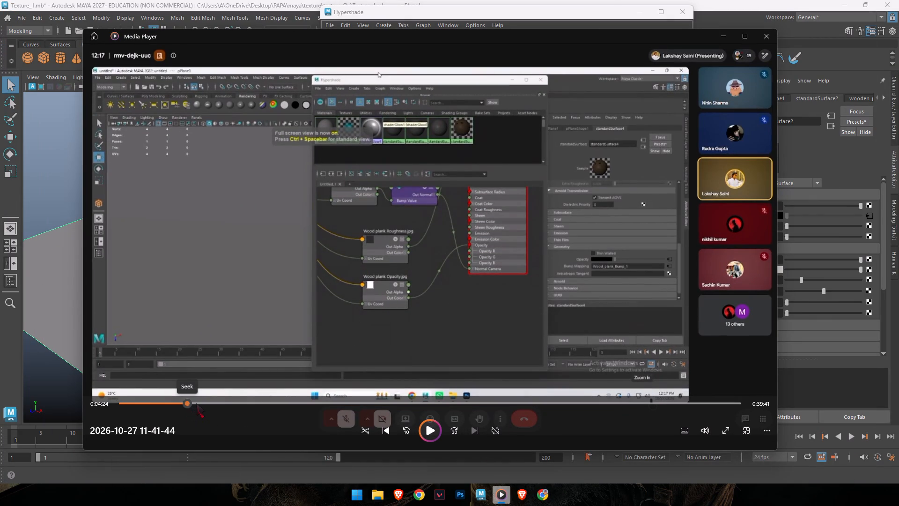
left_click(197, 403)
left_click(208, 404)
left_click(218, 404)
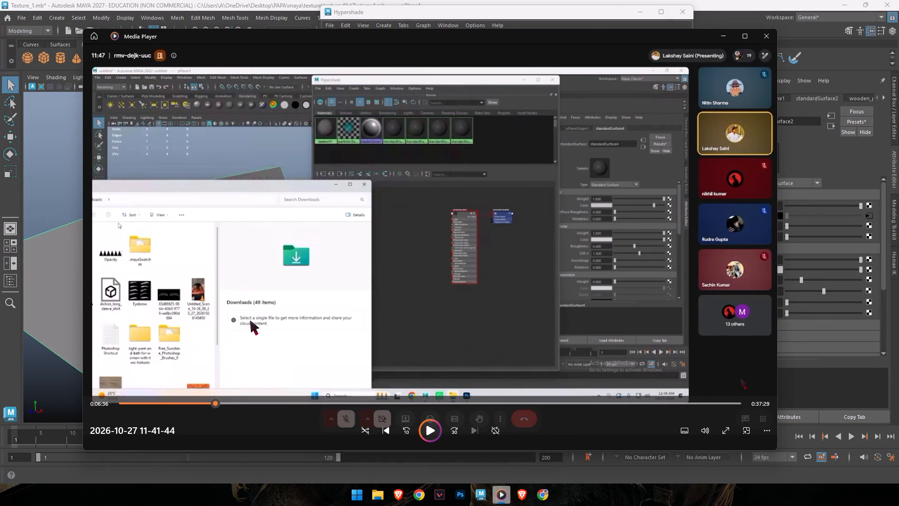
left_click(250, 320)
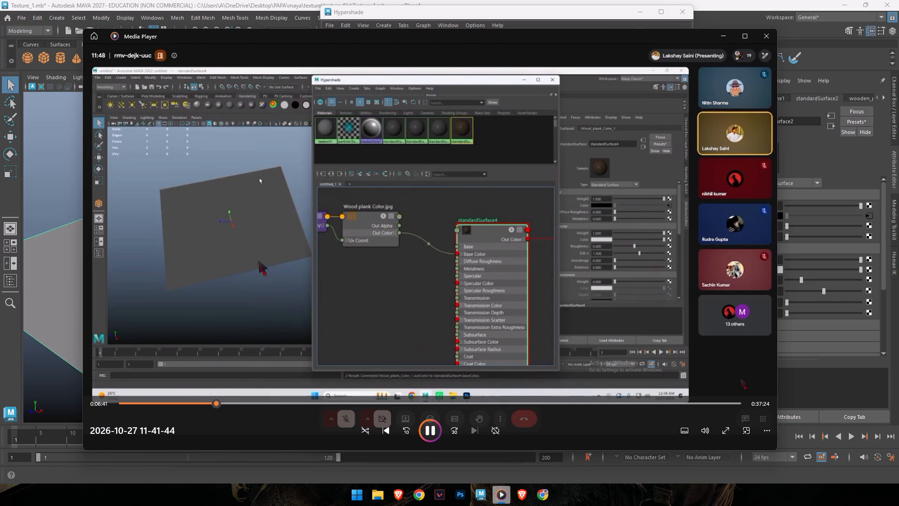
left_click(308, 216)
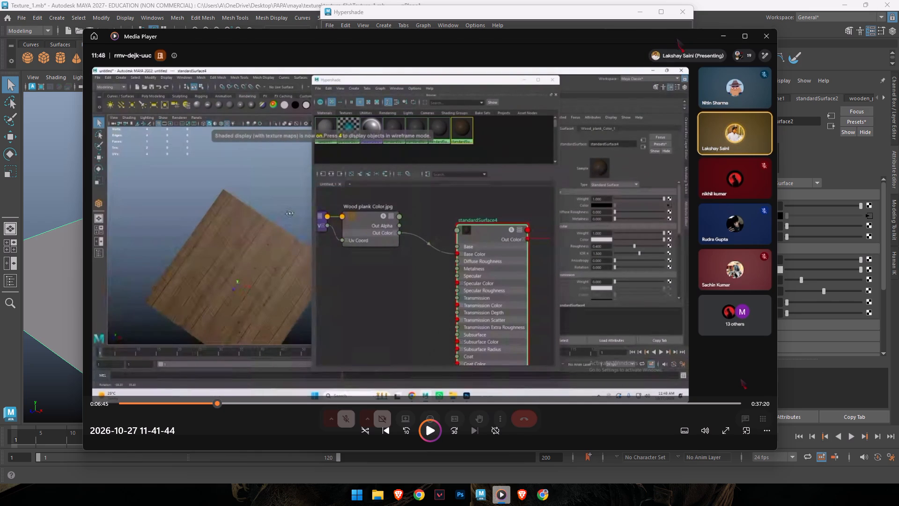
left_click(719, 36)
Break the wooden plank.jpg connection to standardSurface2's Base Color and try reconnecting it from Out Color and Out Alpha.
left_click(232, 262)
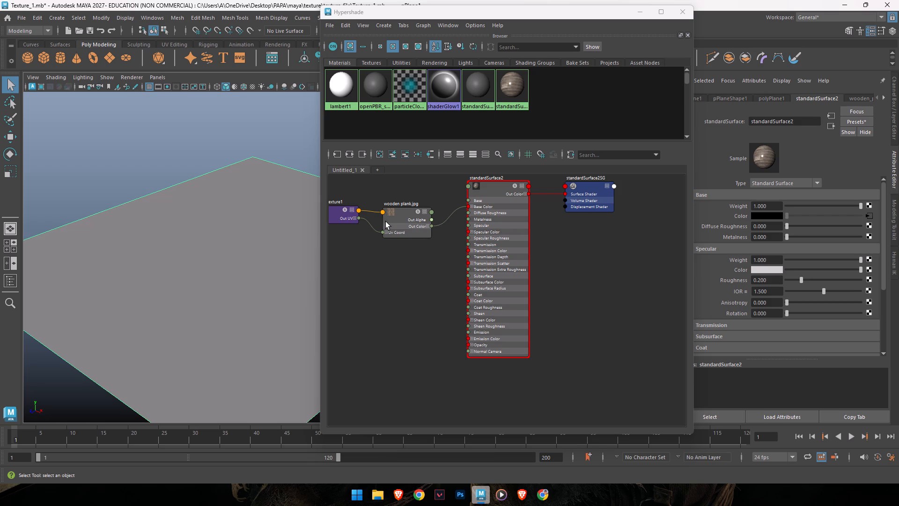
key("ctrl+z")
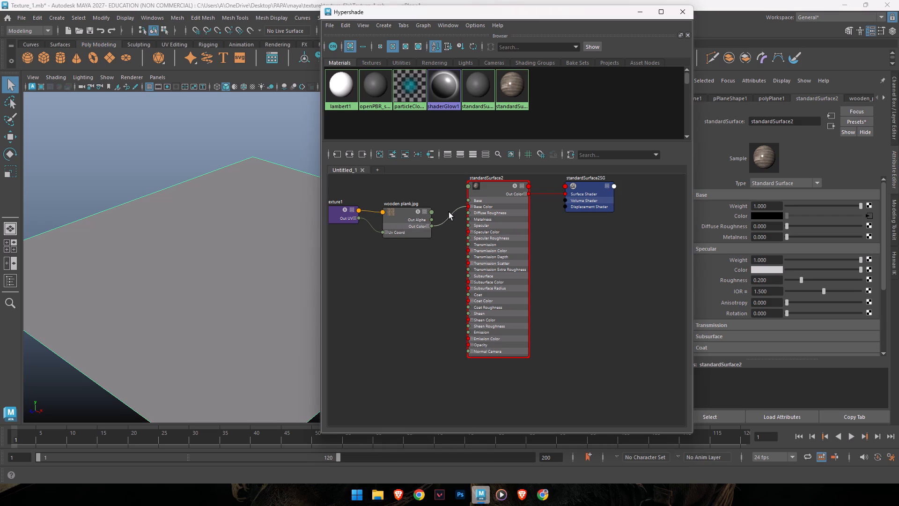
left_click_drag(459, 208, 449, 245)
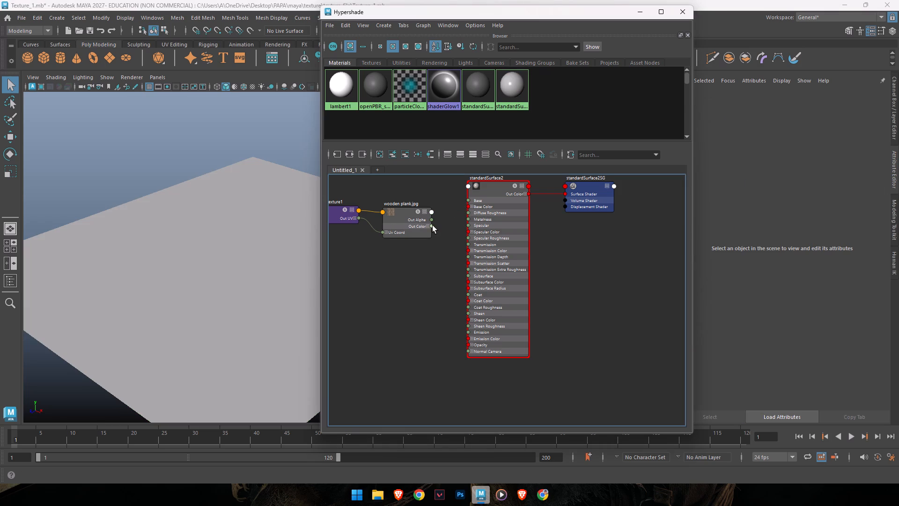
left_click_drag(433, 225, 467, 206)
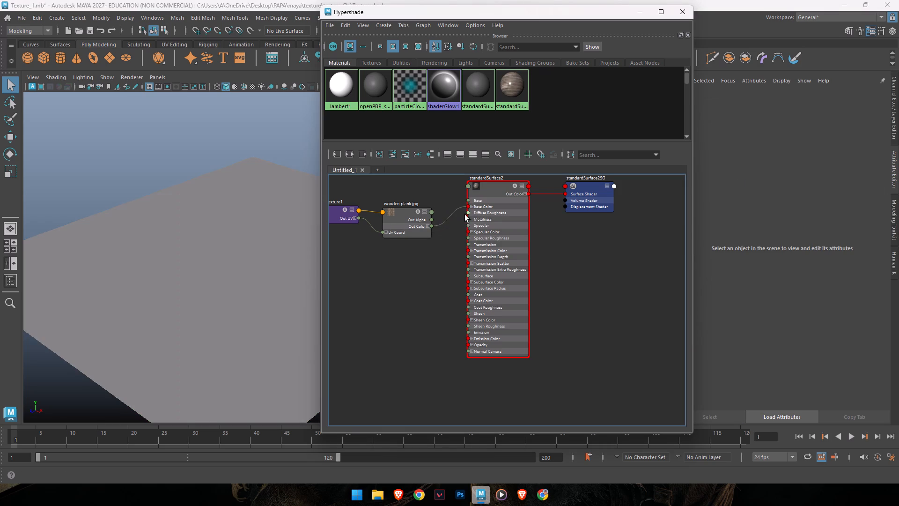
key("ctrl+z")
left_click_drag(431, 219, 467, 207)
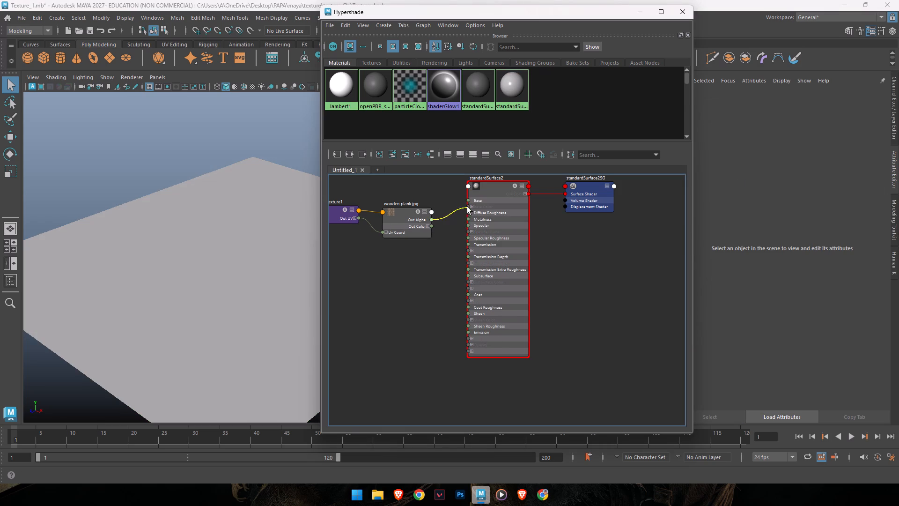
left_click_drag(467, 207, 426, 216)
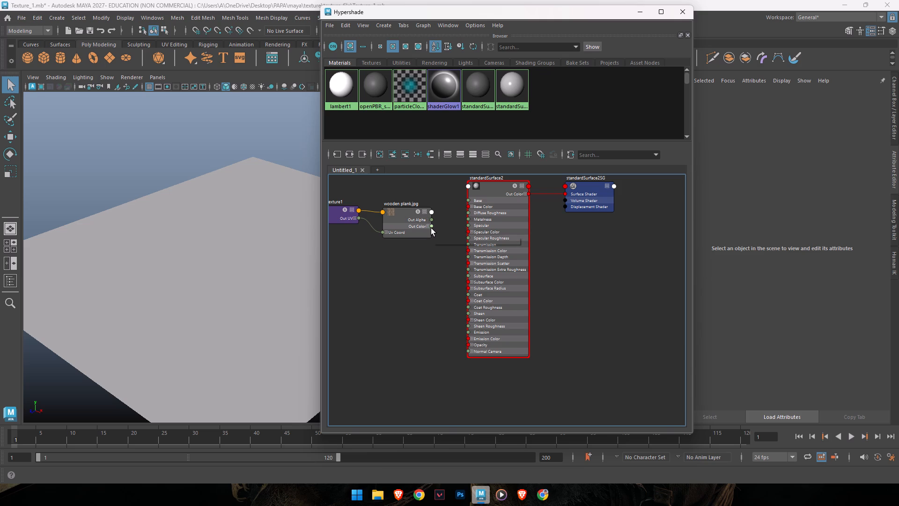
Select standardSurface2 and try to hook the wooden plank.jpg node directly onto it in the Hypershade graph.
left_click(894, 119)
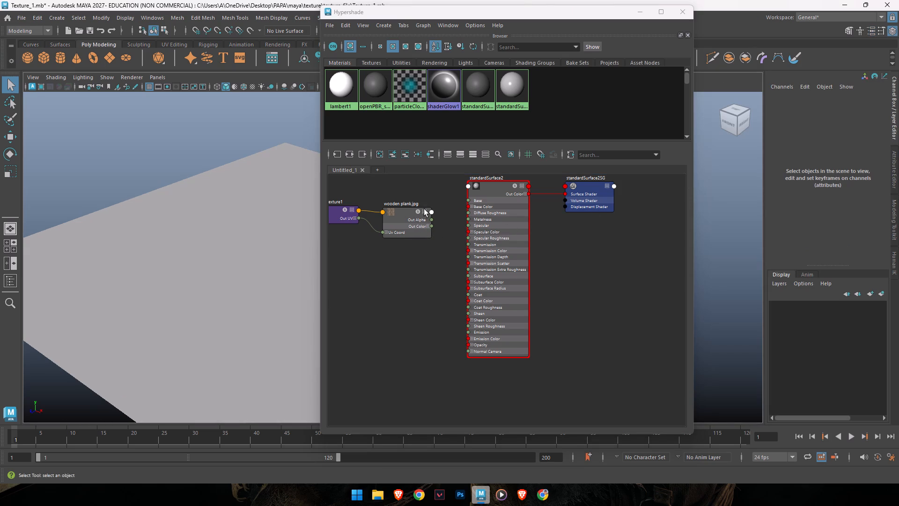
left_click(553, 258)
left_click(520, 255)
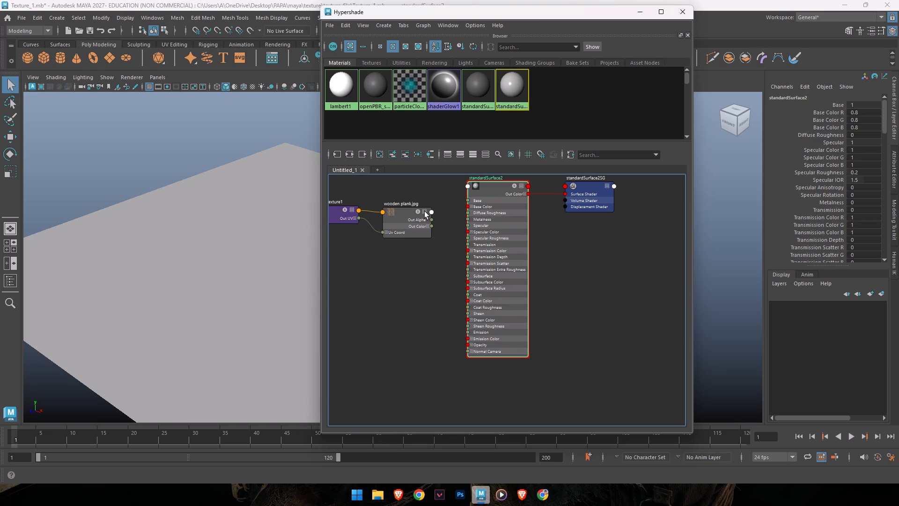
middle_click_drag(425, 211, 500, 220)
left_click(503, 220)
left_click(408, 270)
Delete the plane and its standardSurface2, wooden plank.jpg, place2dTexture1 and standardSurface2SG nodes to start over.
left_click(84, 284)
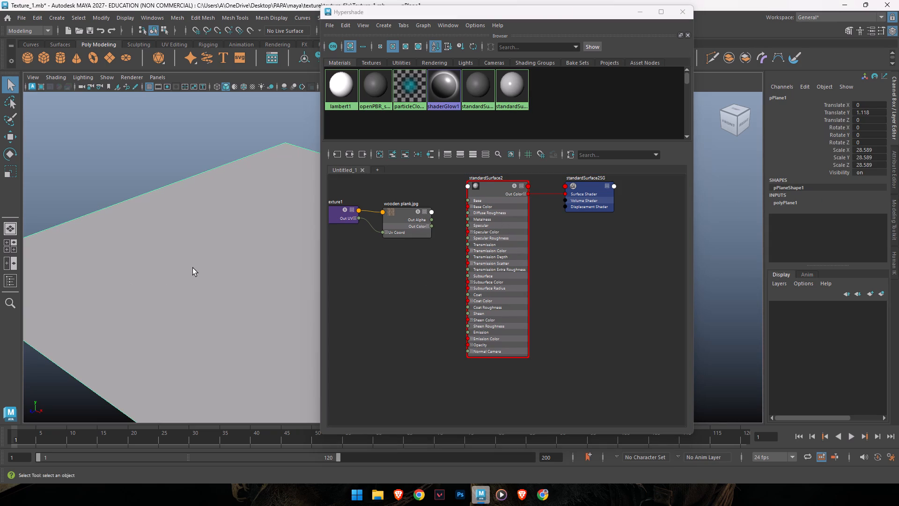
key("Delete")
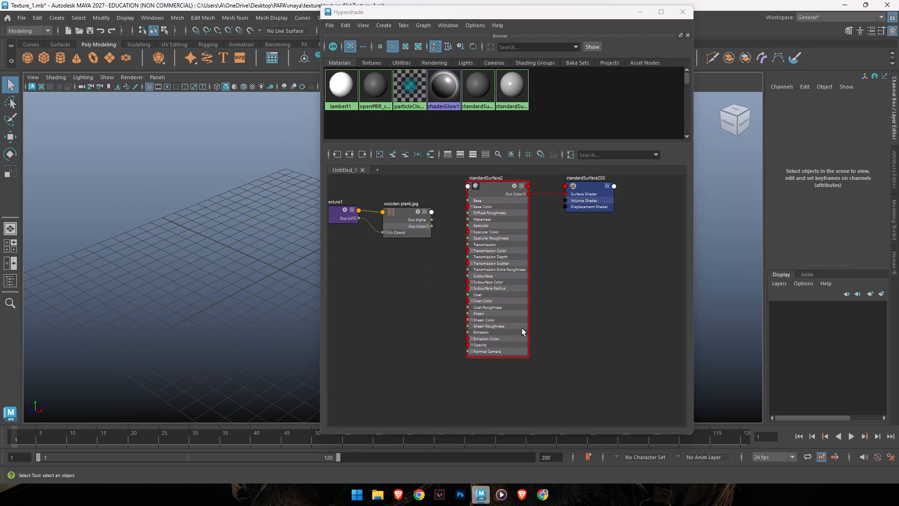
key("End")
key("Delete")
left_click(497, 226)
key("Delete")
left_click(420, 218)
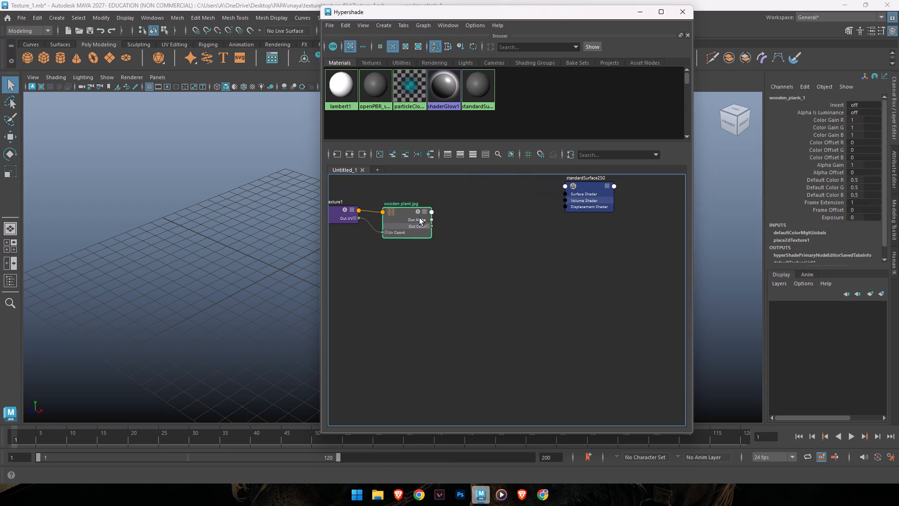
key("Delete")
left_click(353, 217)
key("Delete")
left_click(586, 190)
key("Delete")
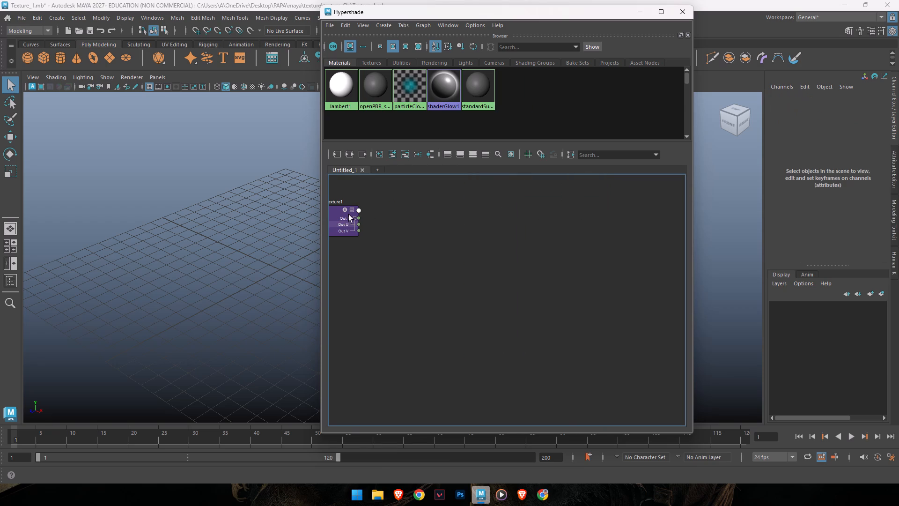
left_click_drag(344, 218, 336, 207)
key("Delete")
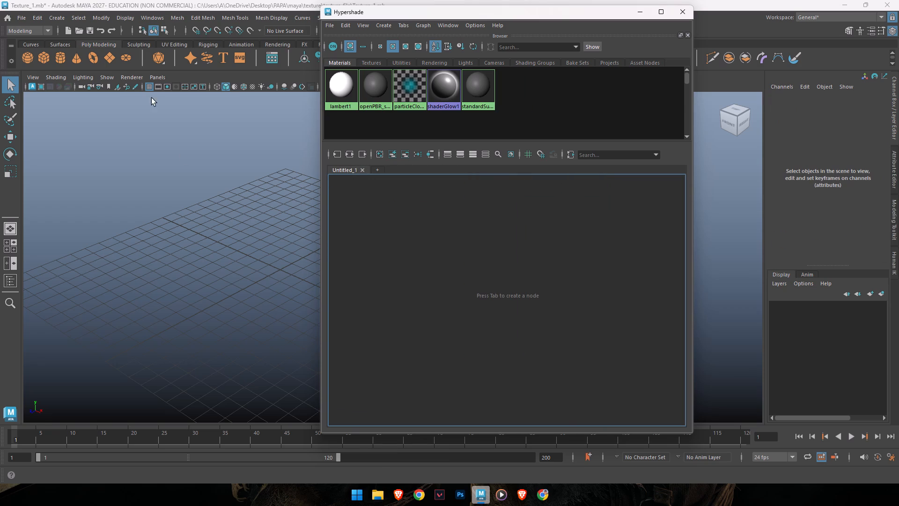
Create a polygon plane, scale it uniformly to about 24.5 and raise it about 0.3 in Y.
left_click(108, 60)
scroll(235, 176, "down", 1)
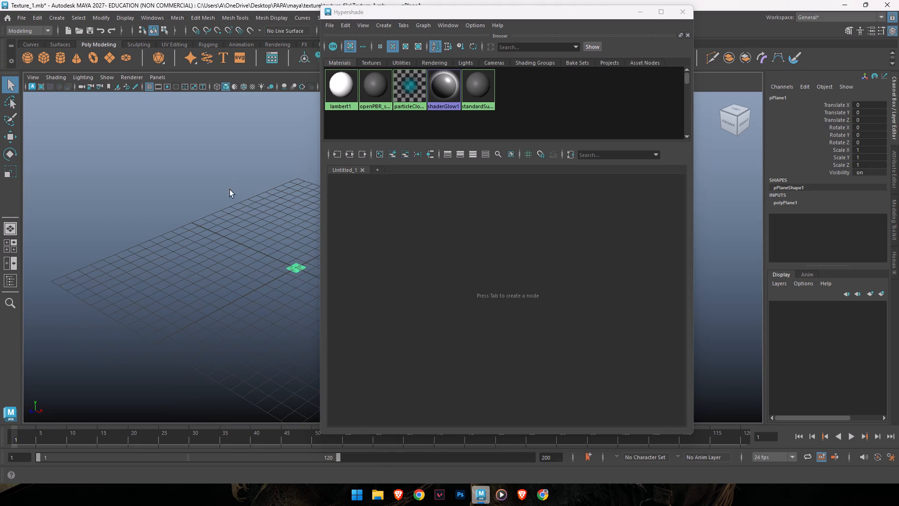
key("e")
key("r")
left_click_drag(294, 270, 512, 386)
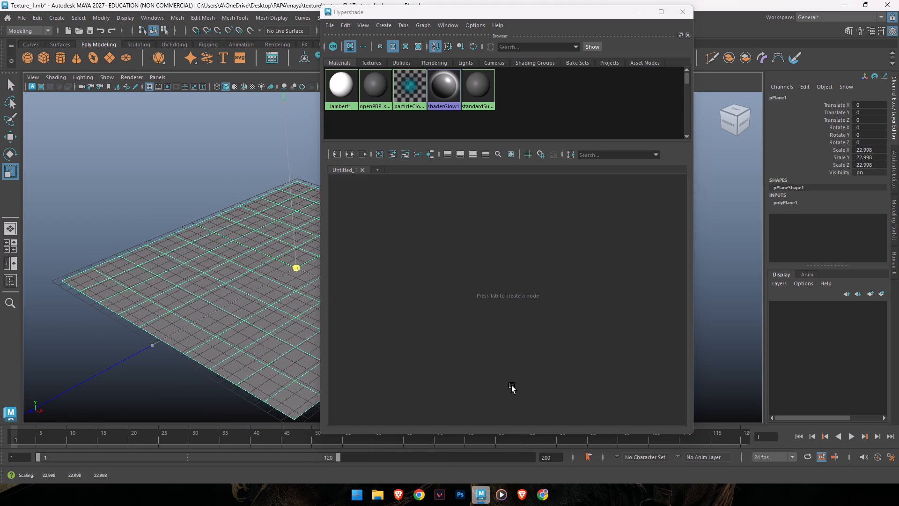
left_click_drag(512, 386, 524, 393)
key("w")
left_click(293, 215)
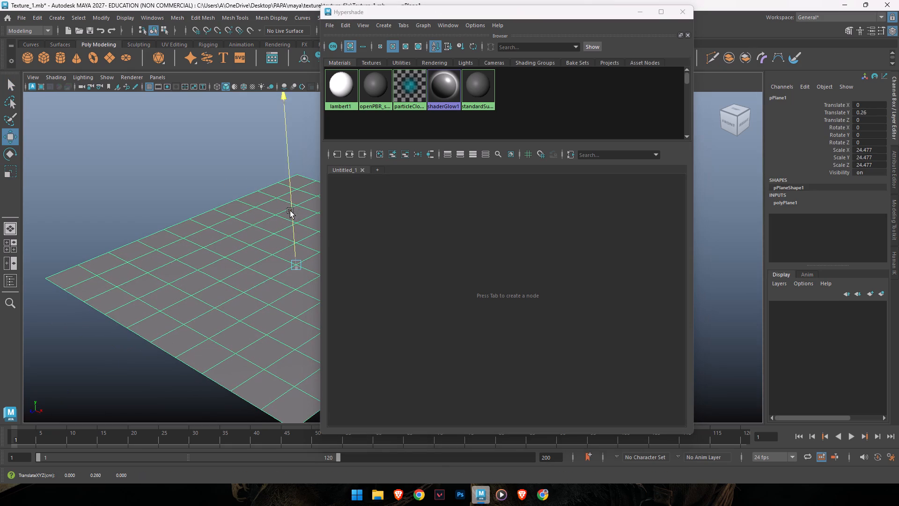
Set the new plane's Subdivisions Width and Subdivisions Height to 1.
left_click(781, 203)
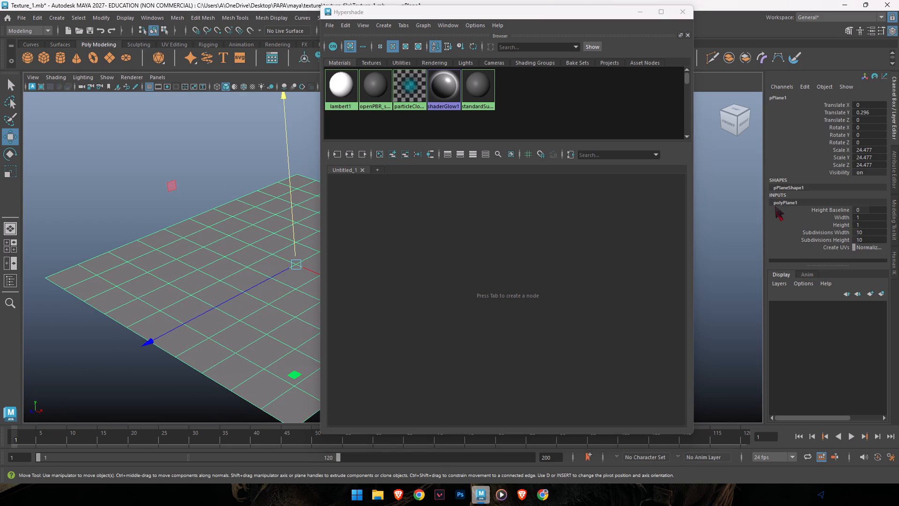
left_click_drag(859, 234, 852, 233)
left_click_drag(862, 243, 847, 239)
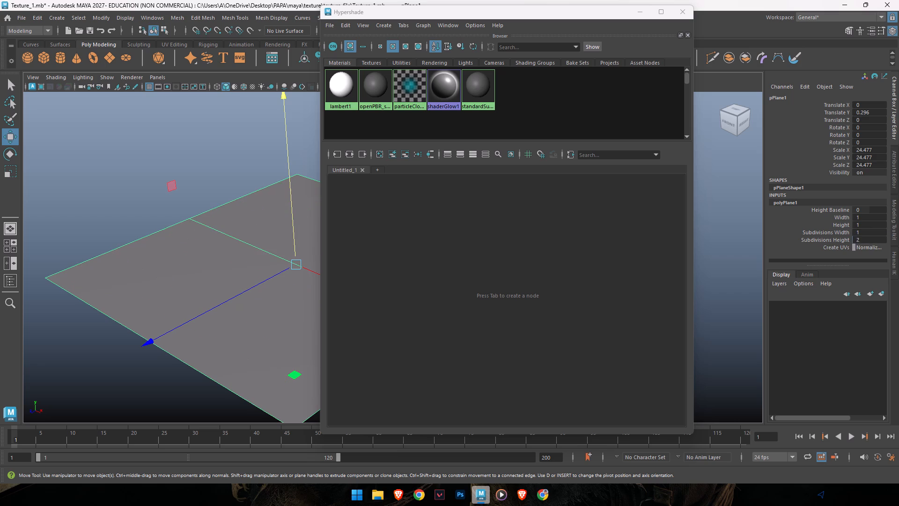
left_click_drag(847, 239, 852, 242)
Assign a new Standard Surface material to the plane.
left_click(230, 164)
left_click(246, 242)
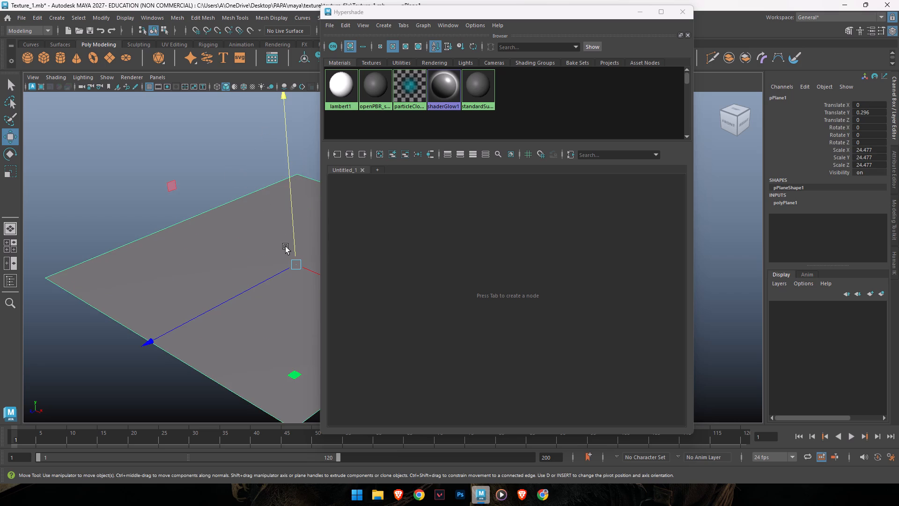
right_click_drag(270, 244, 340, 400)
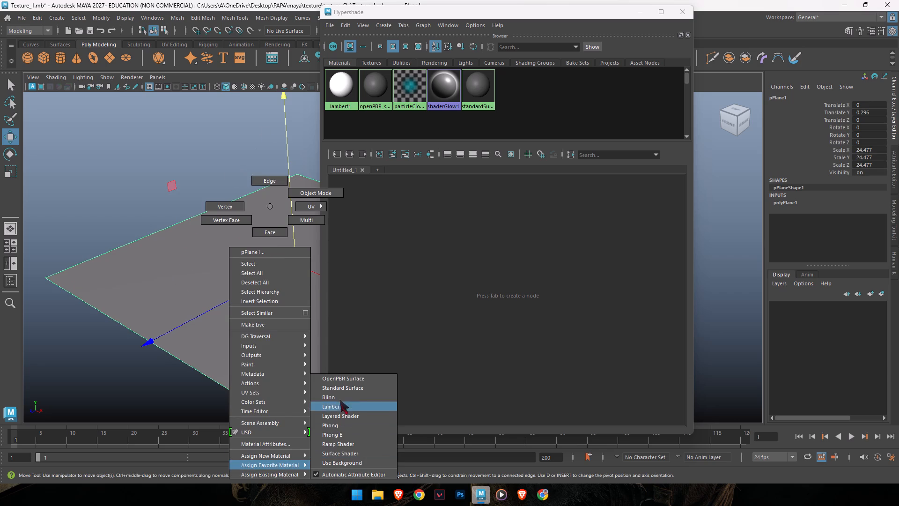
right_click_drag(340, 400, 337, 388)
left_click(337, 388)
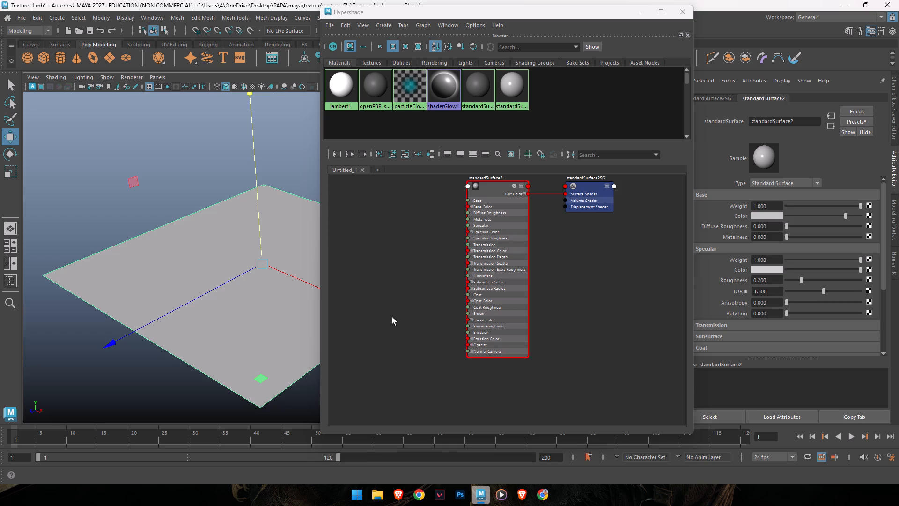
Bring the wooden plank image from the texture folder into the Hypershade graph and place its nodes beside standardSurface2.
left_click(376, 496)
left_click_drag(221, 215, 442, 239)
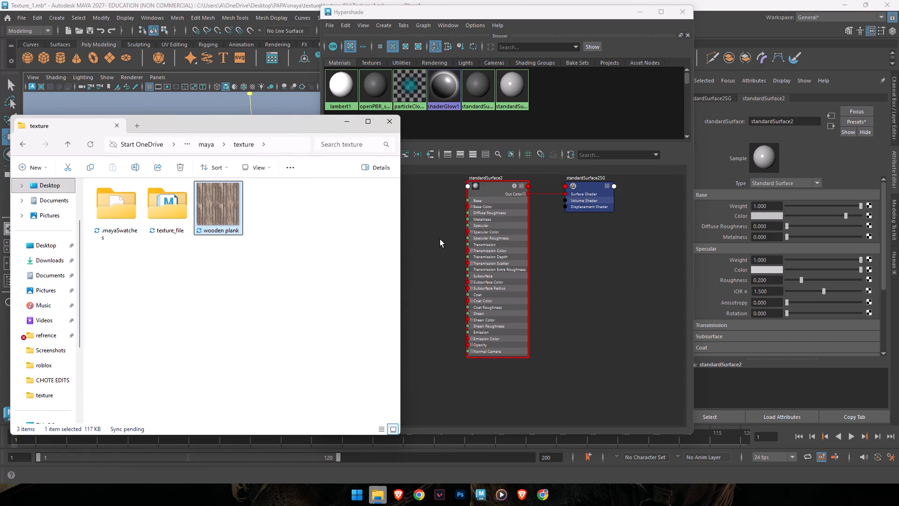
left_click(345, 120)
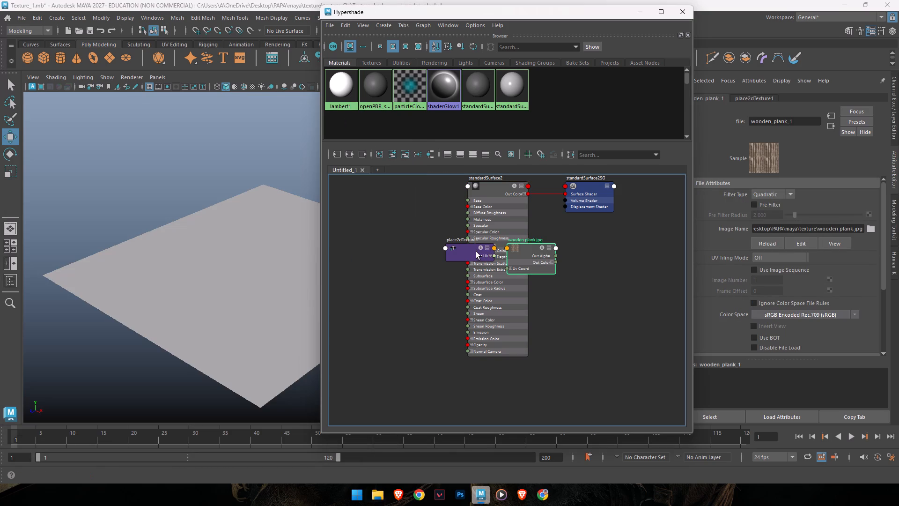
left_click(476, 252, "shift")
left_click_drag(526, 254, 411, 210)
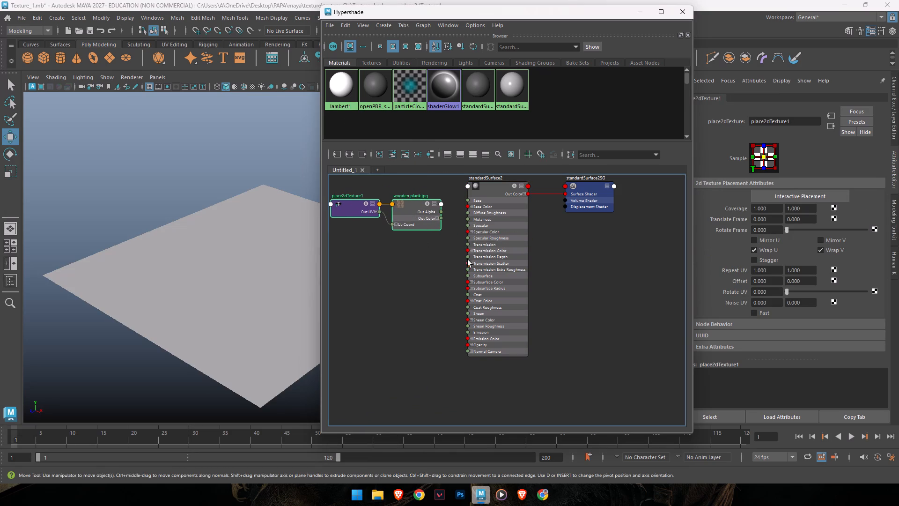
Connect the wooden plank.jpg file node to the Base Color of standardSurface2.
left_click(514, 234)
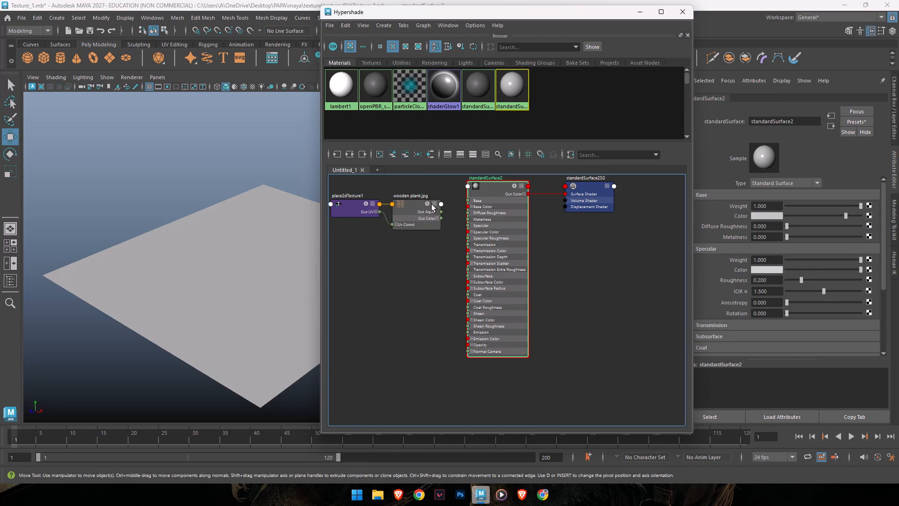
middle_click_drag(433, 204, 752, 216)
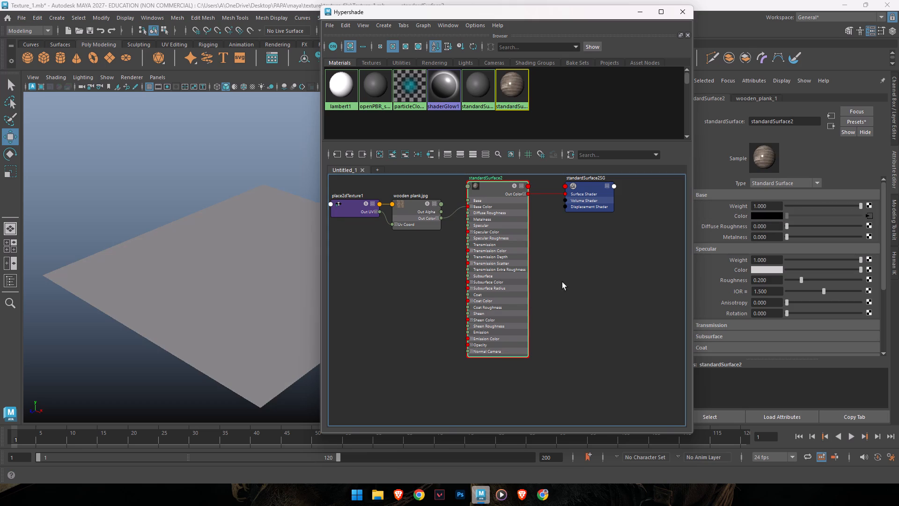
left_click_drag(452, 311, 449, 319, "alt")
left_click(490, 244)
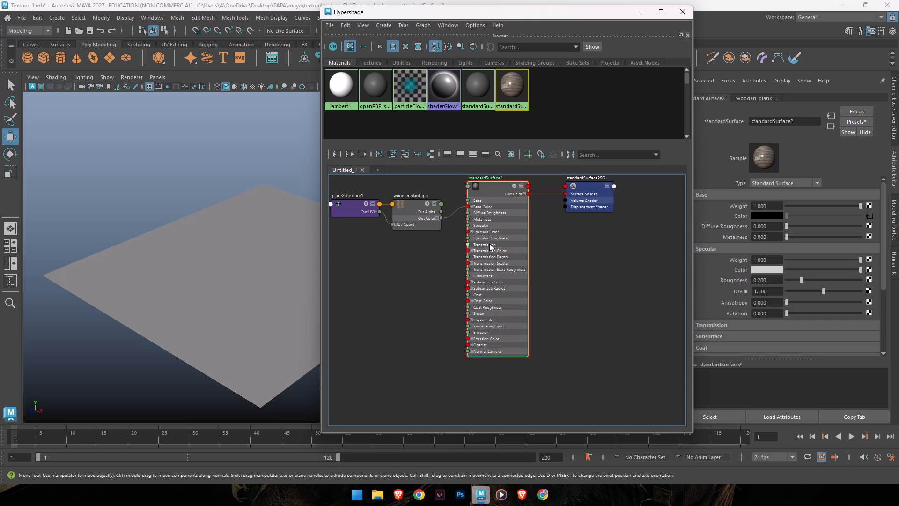
Close Maya without saving the changes to Texture_1.mb.
left_click(898, 0)
left_click(449, 260)
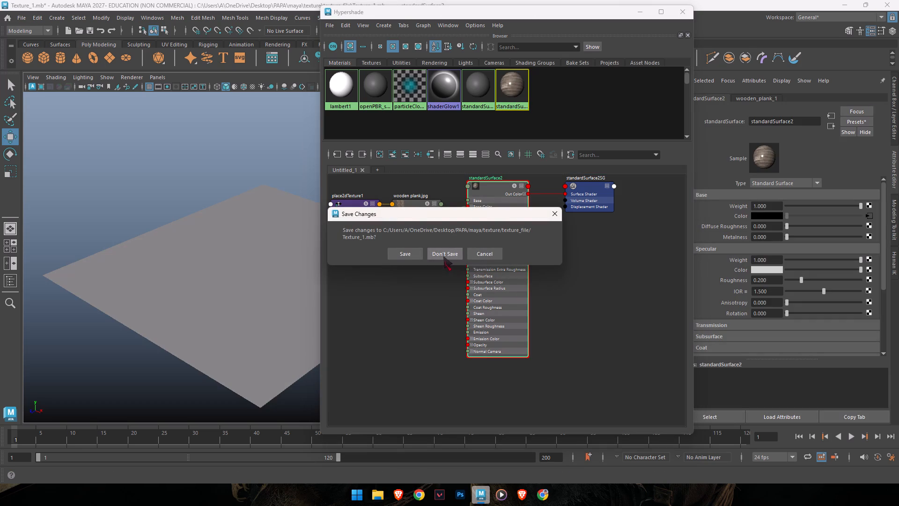
left_click(443, 256)
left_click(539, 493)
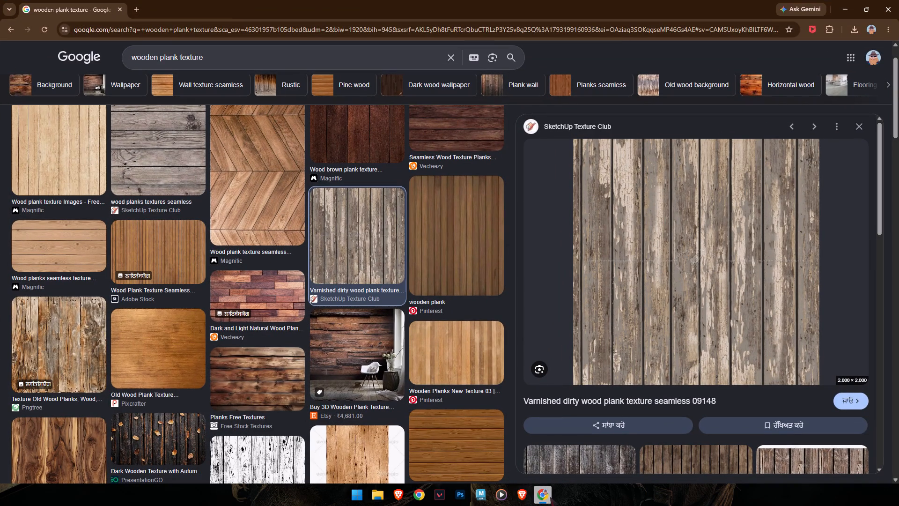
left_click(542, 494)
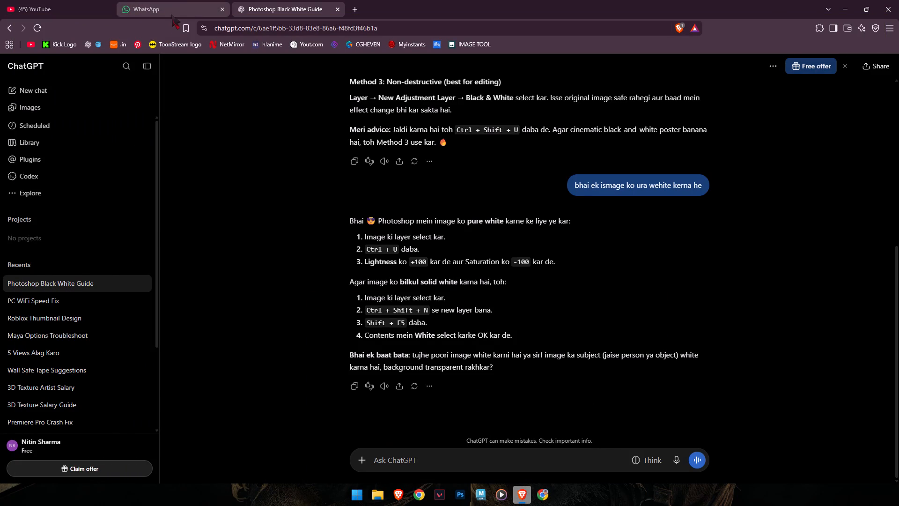